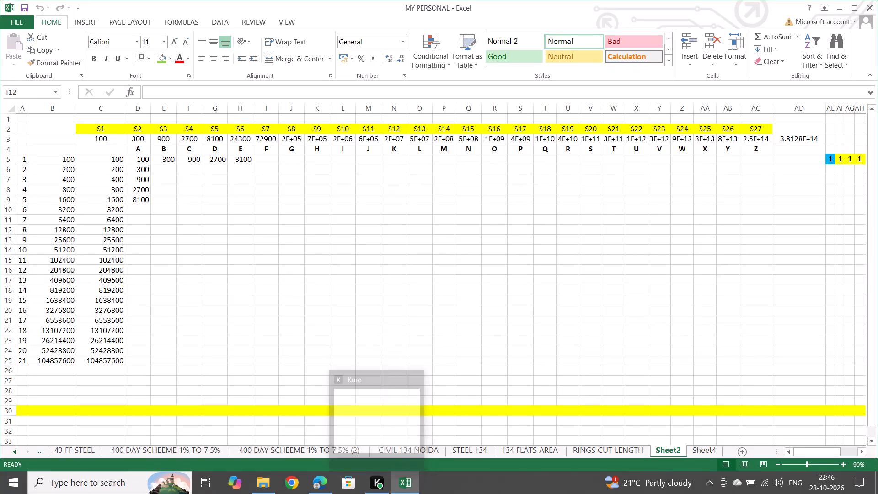
Switch to the Sheet4 worksheet.
click(270, 241)
drag(379, 231, 383, 234)
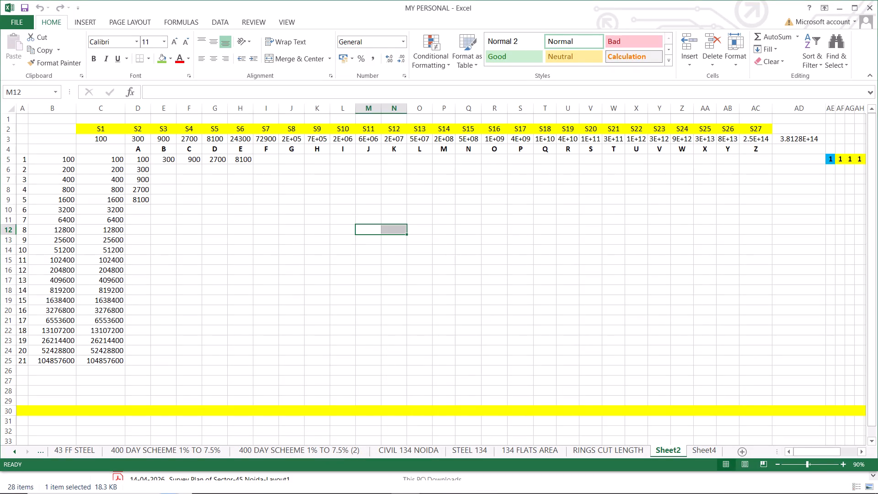
click(703, 452)
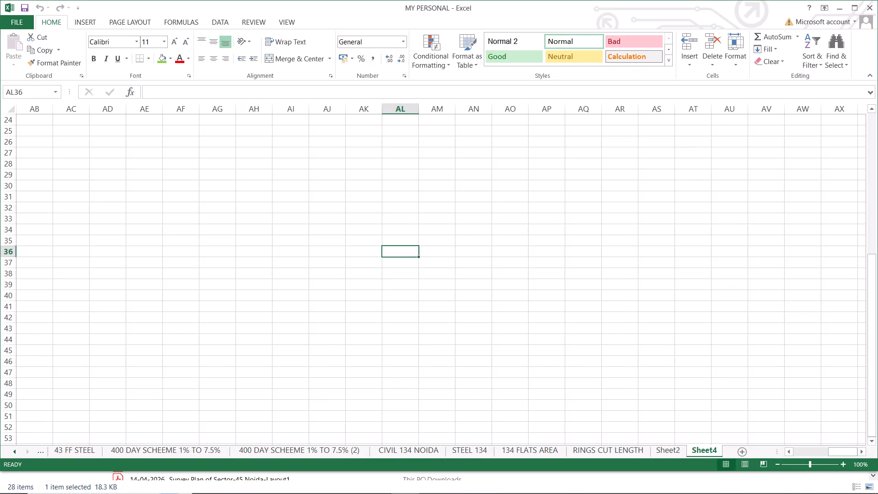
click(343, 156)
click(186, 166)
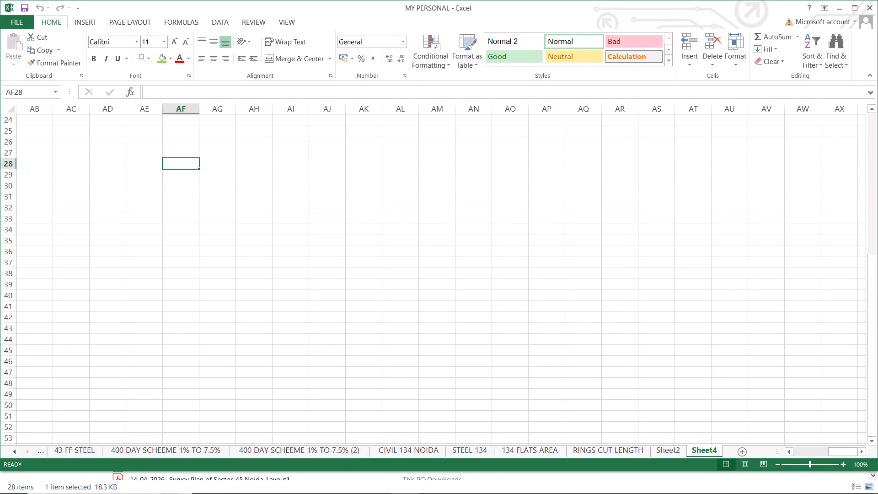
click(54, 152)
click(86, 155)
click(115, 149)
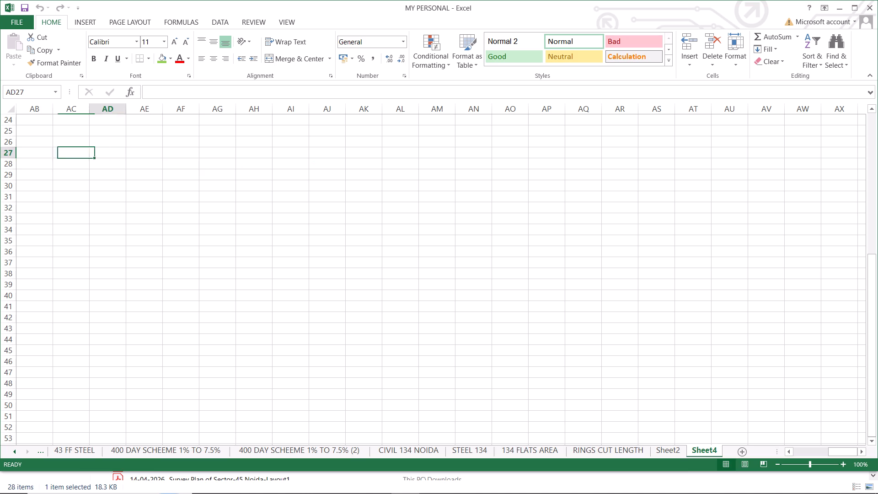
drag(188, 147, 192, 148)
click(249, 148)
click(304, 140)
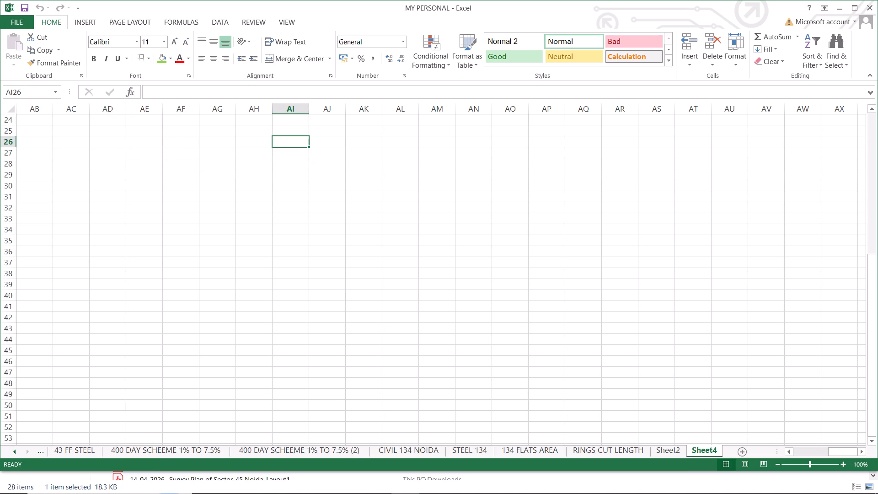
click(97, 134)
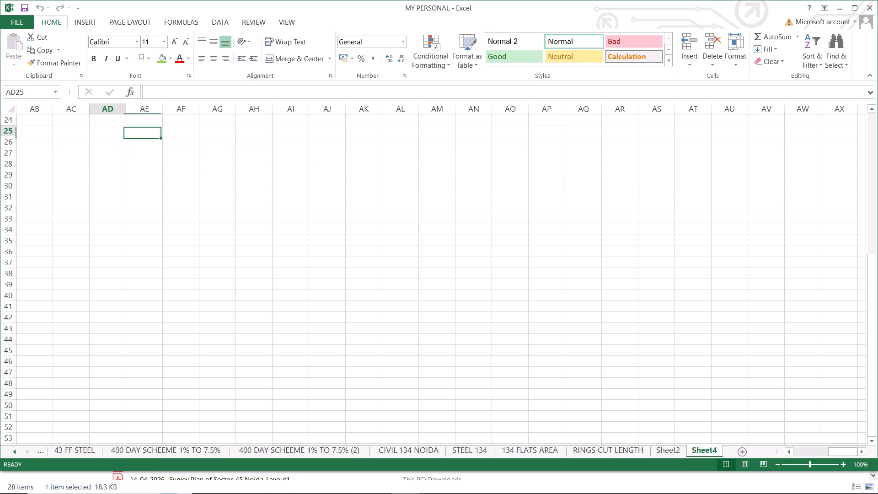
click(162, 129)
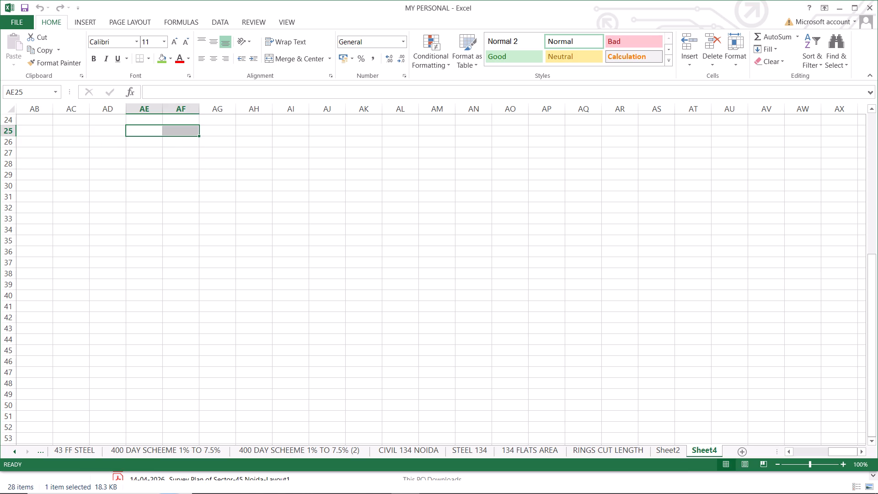
Merge and center cells AE25:AF25 and cells AH25:AI25 as two separate heading cells.
drag(151, 129, 249, 134)
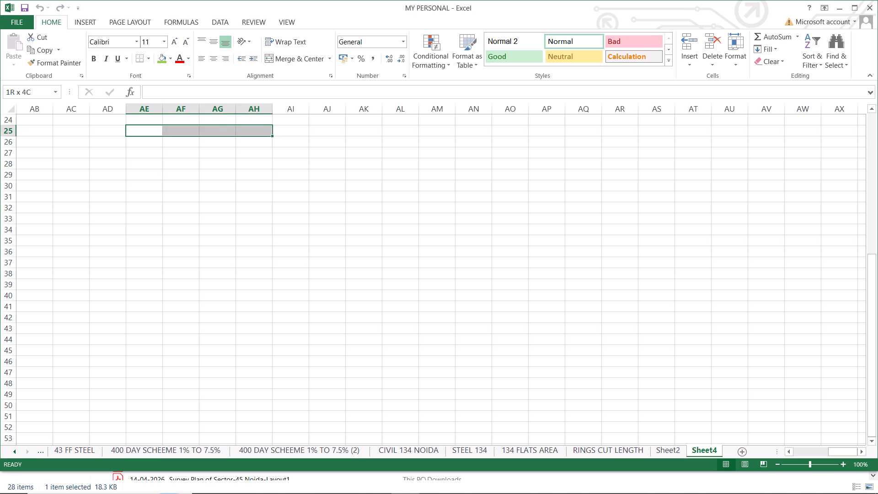
drag(249, 134, 250, 133)
drag(81, 129, 131, 131)
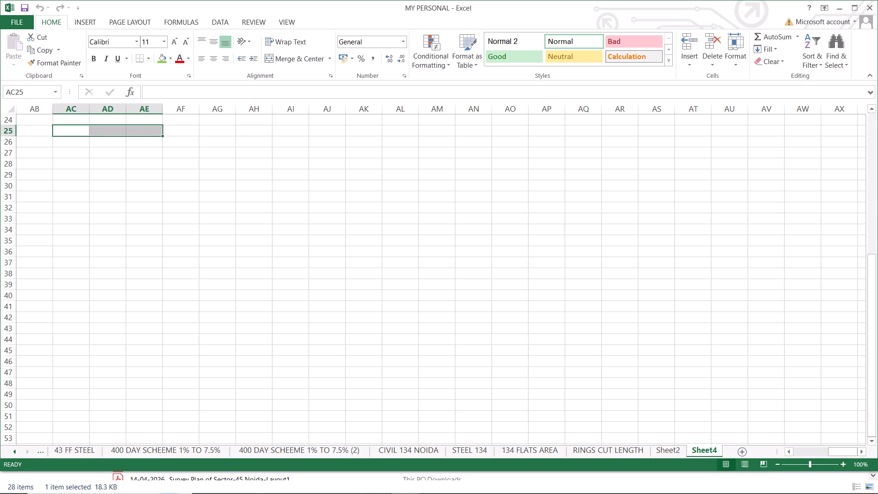
drag(145, 133, 180, 133)
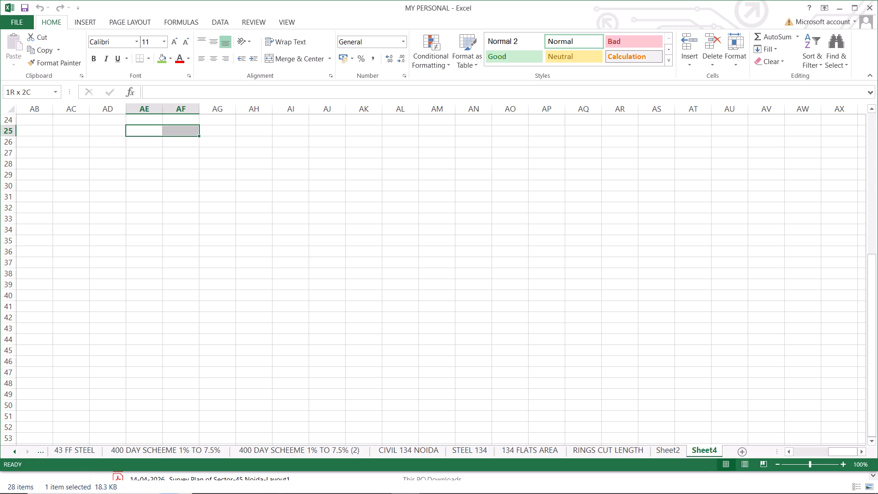
drag(180, 133, 181, 133)
click(286, 60)
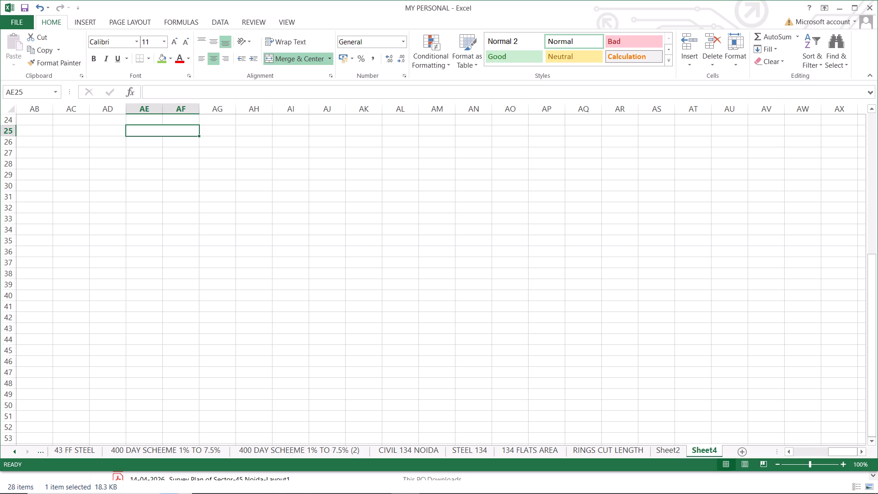
click(222, 132)
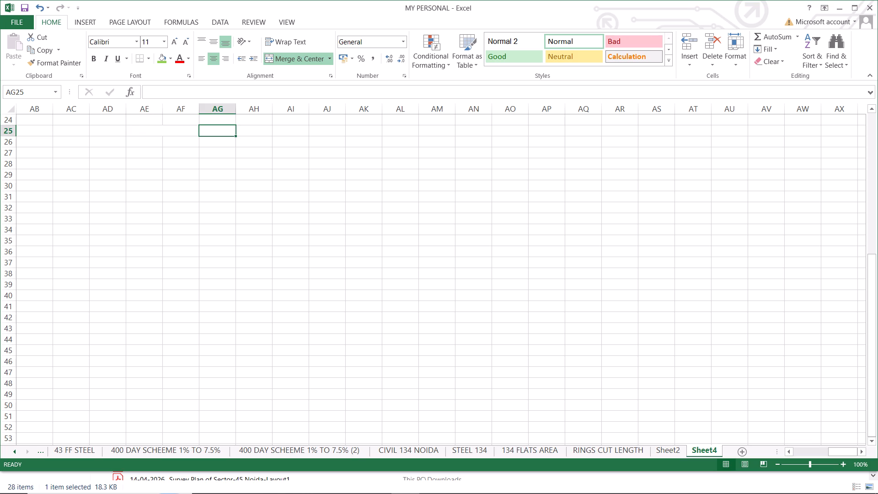
drag(259, 131, 309, 131)
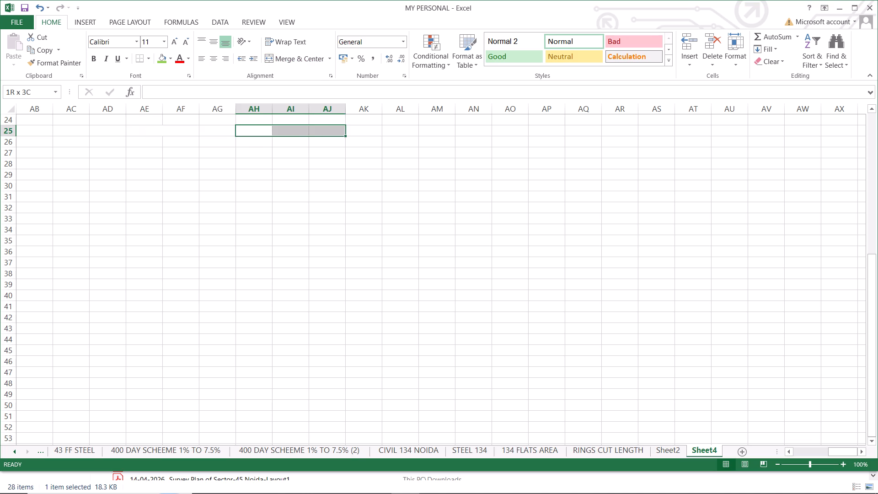
drag(309, 131, 304, 133)
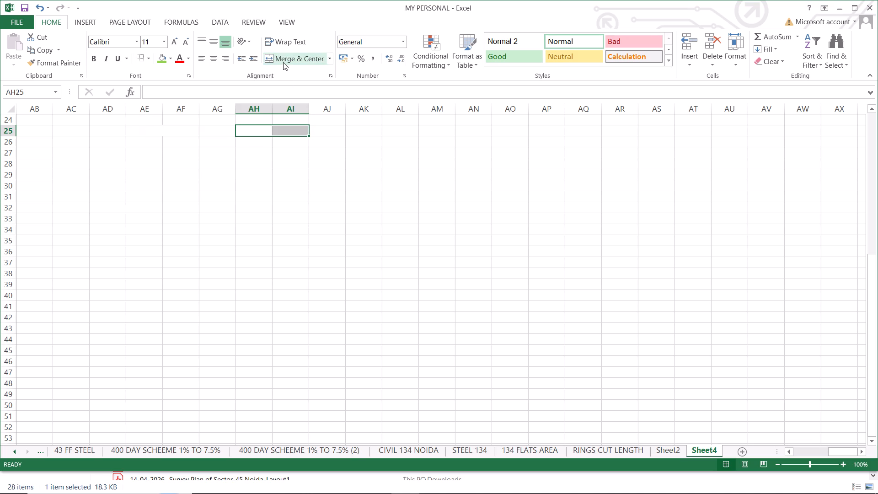
click(283, 61)
Enter the heading VENDOR in merged cell AE25 and CUSTOMER in merged cell AH25.
click(159, 132)
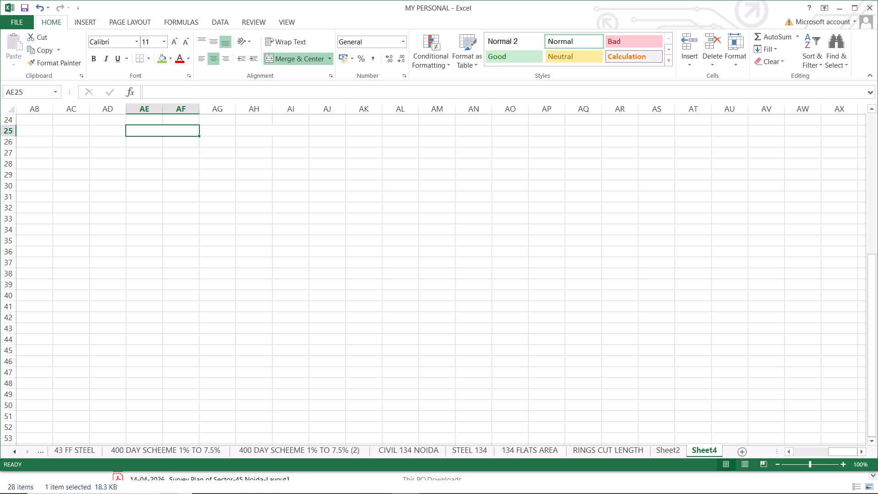
text(VENDOR)
click(271, 134)
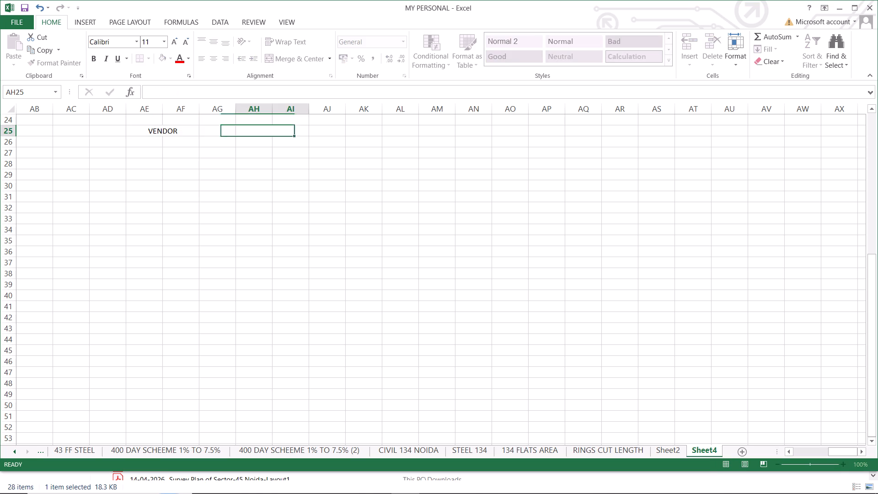
text(CUSTOM)
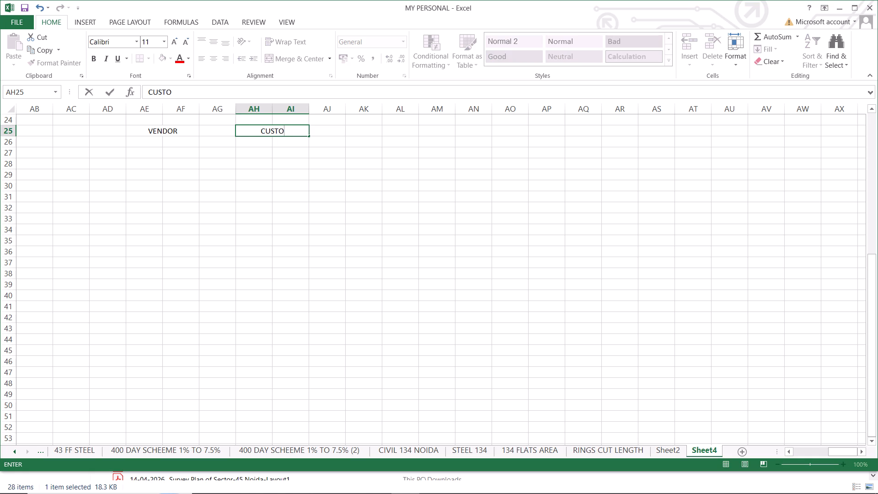
text(ER)
click(268, 152)
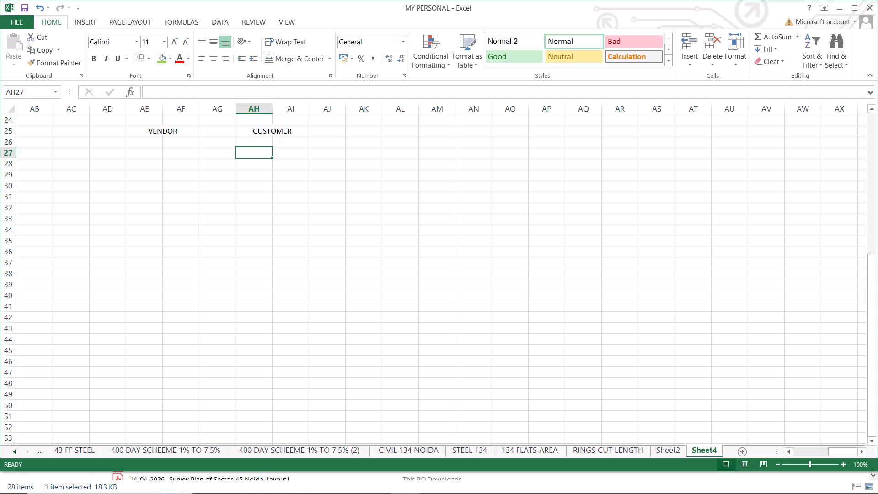
Number cells AB27 to AB51 from 1 to 25 by entering 1 and 2 and filling the series down.
click(147, 143)
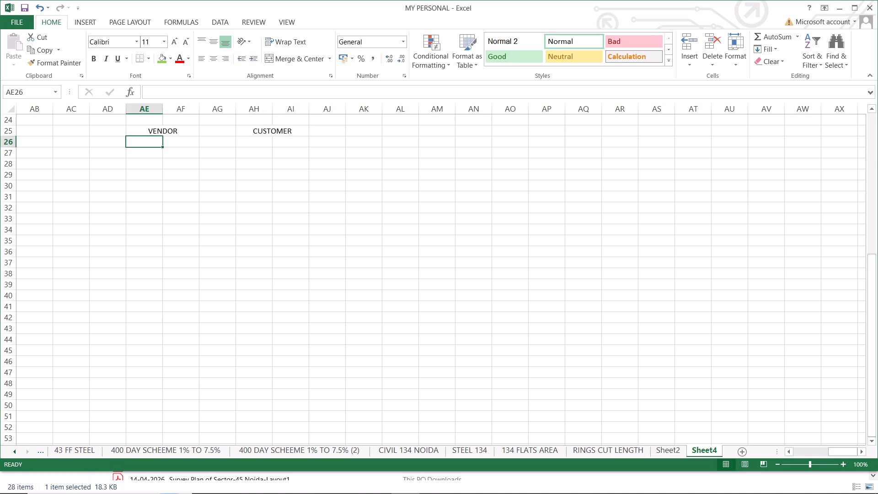
click(35, 141)
click(40, 155)
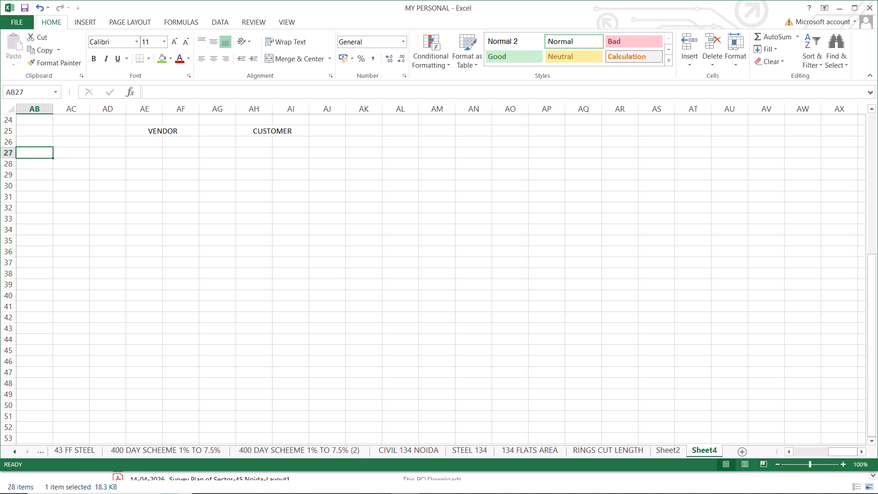
key(1)
click(48, 166)
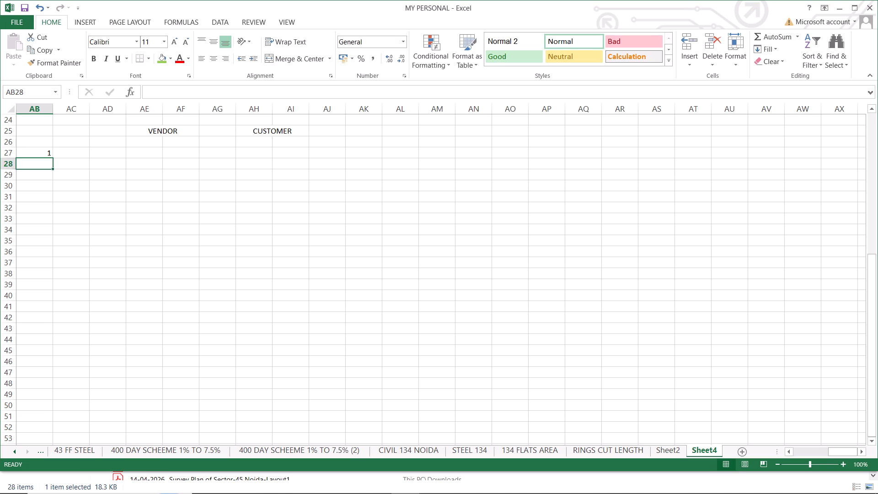
key(2)
click(38, 177)
drag(36, 150, 34, 164)
drag(54, 169, 26, 399)
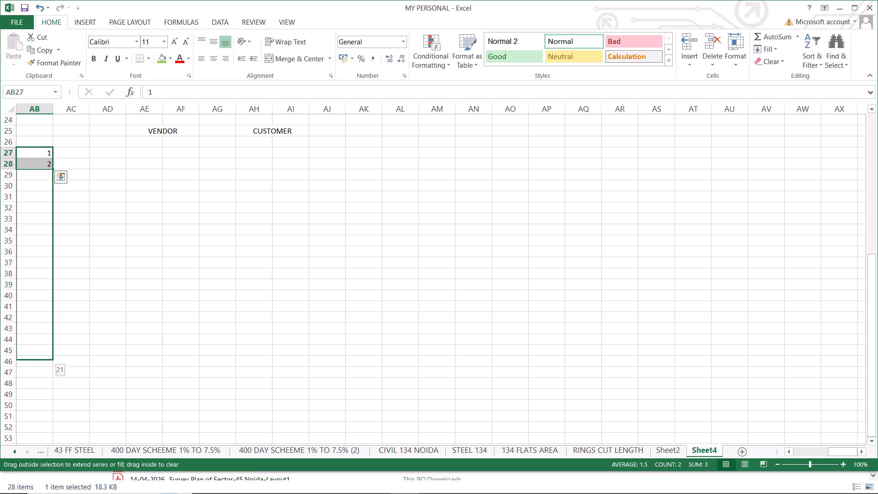
drag(26, 399, 36, 420)
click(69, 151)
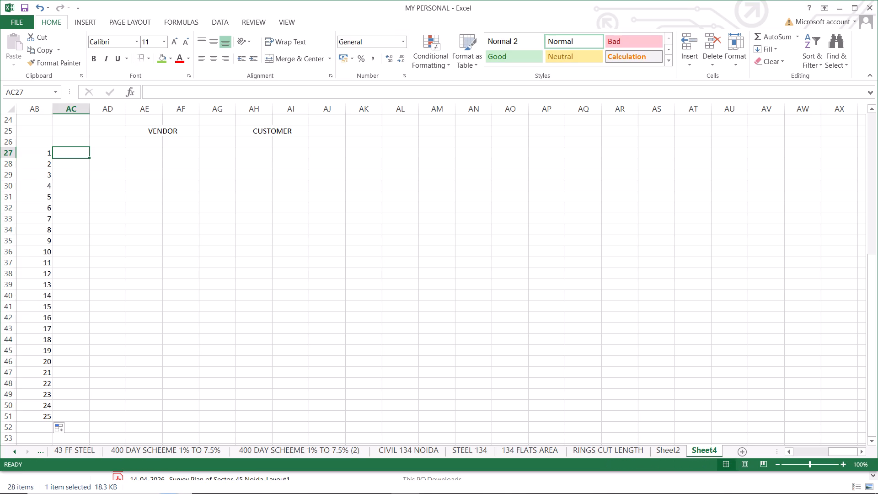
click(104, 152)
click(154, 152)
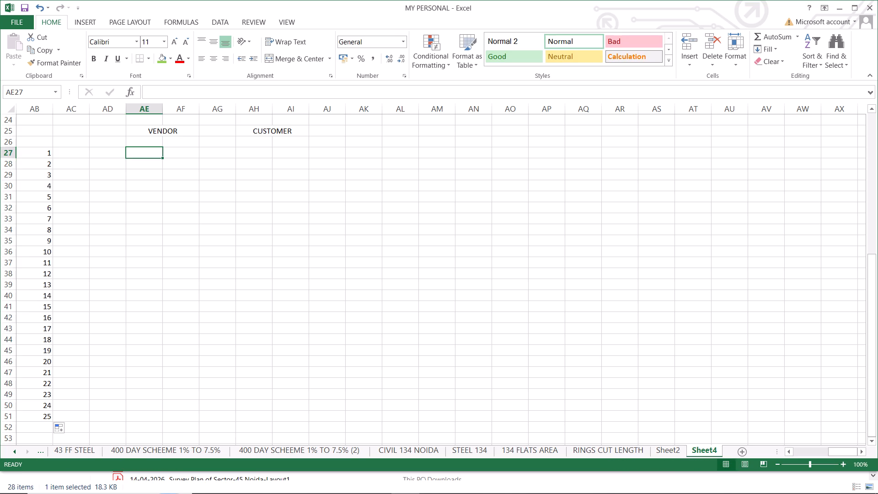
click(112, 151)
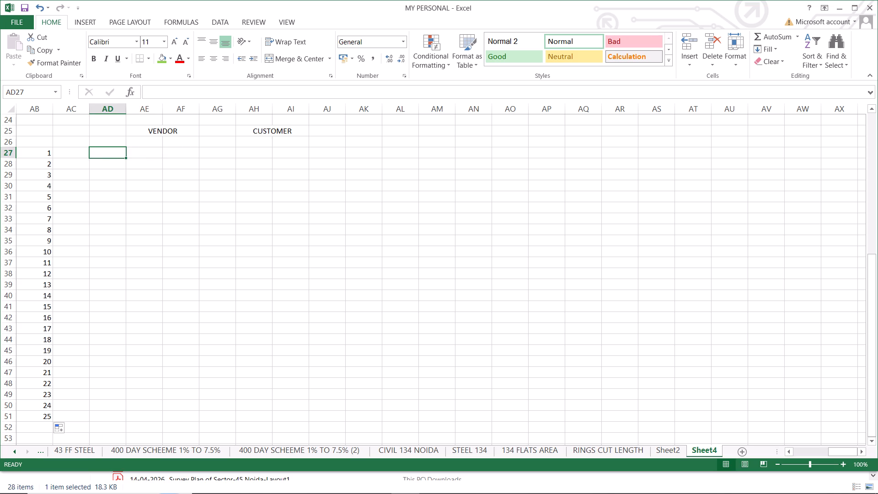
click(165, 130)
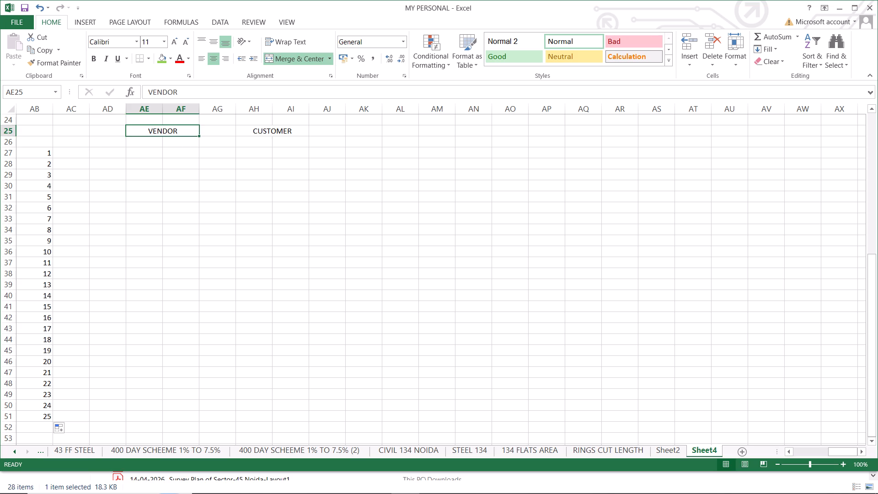
Enter ELECTRICIAN in AD27 and PLUMBERS in AD28, beside serial numbers 1 and 2.
click(117, 152)
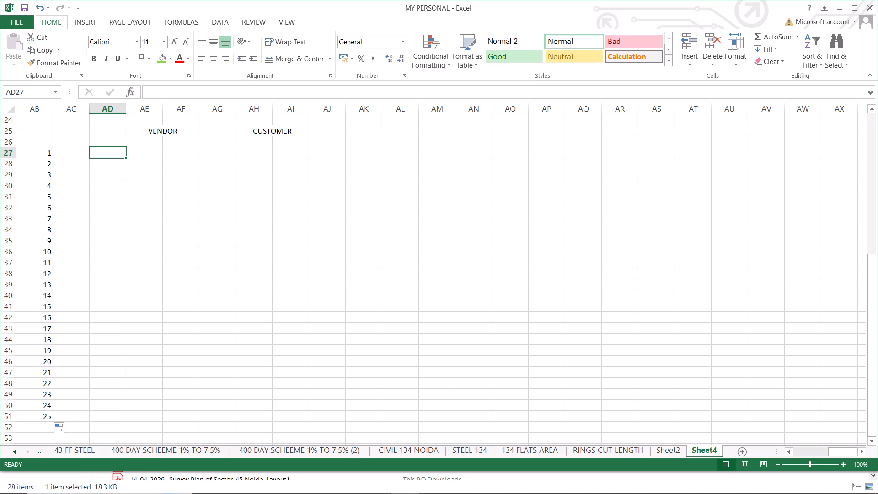
key(e)
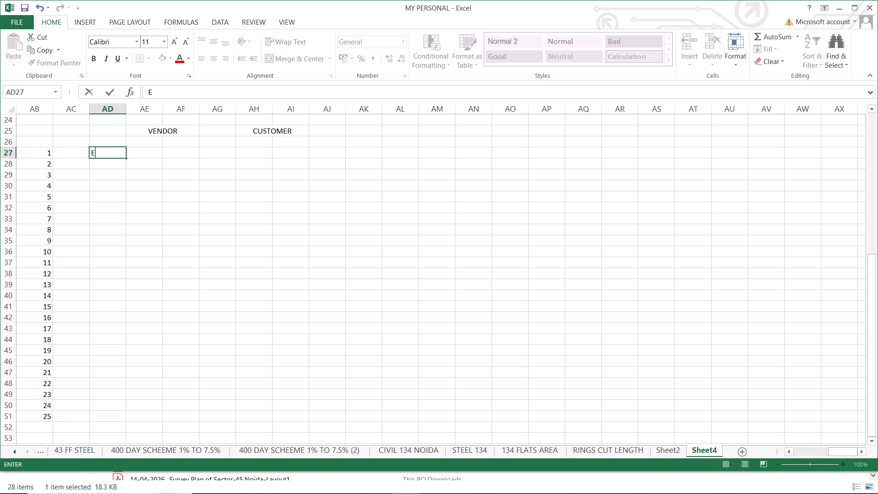
text(LECTRICIAN)
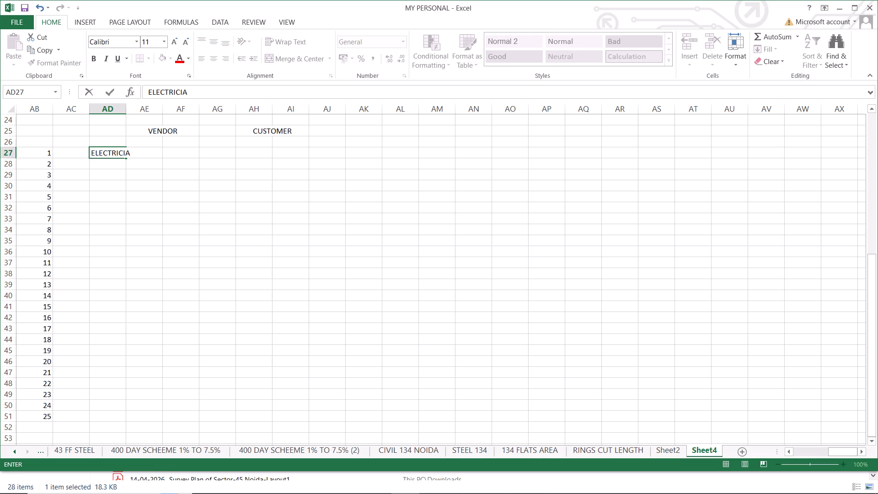
click(112, 167)
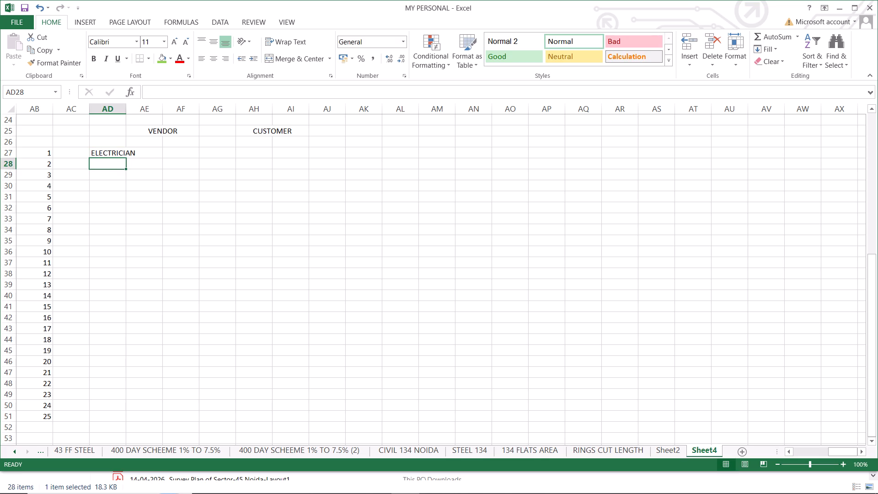
text(PLUMBERS)
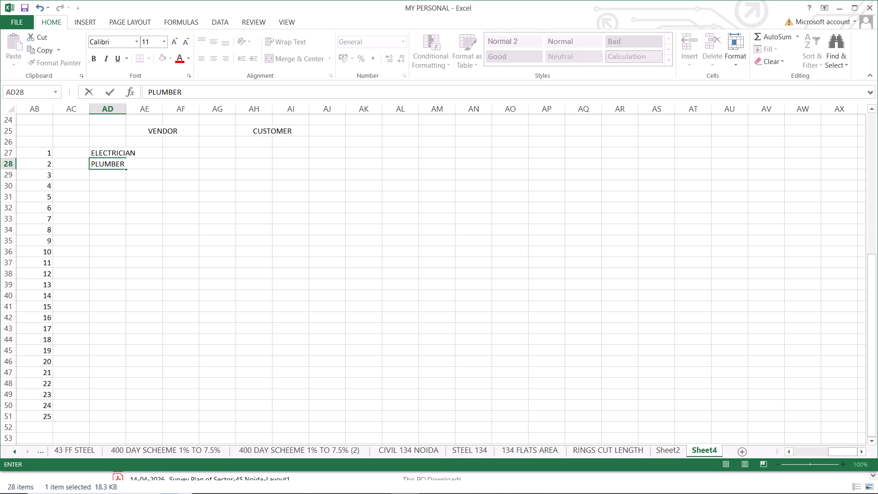
click(113, 179)
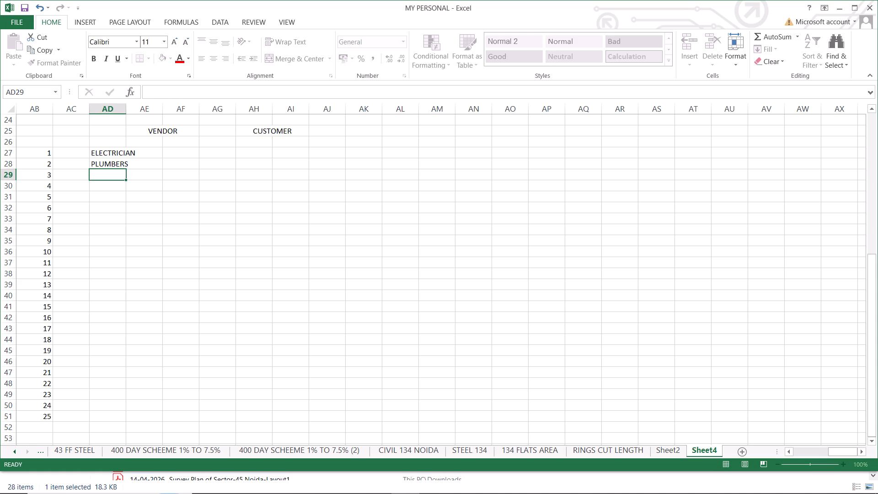
Change the trade name in AD28 to PLUMBER.
double_click(128, 164)
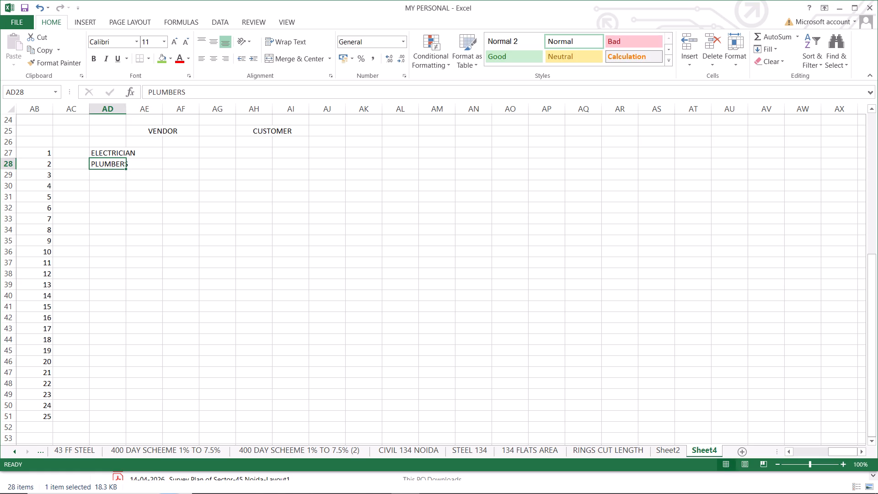
click(190, 93)
key(BackSpace)
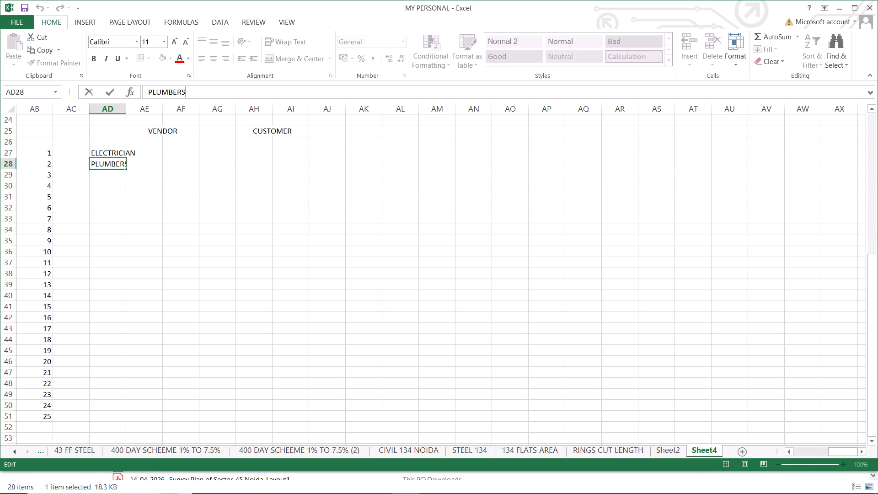
click(111, 174)
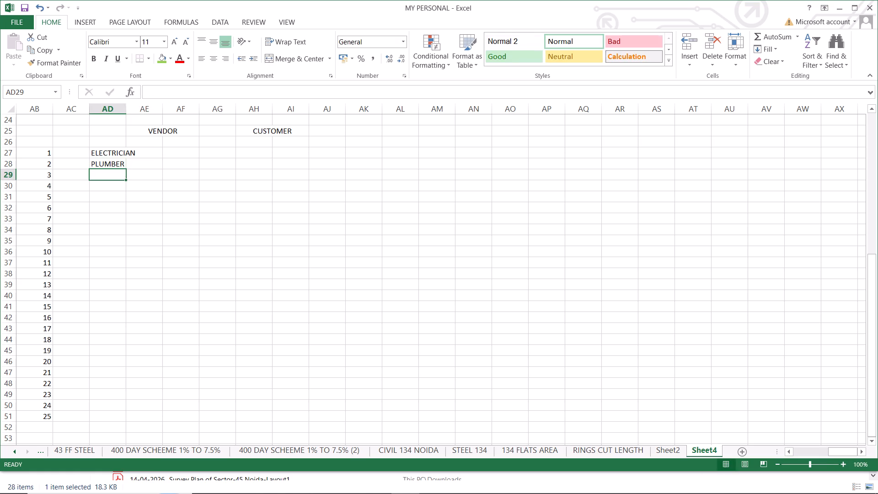
Widen column AD to about twice its width so the trade names fit inside it.
drag(123, 105, 160, 110)
click(111, 174)
click(129, 163)
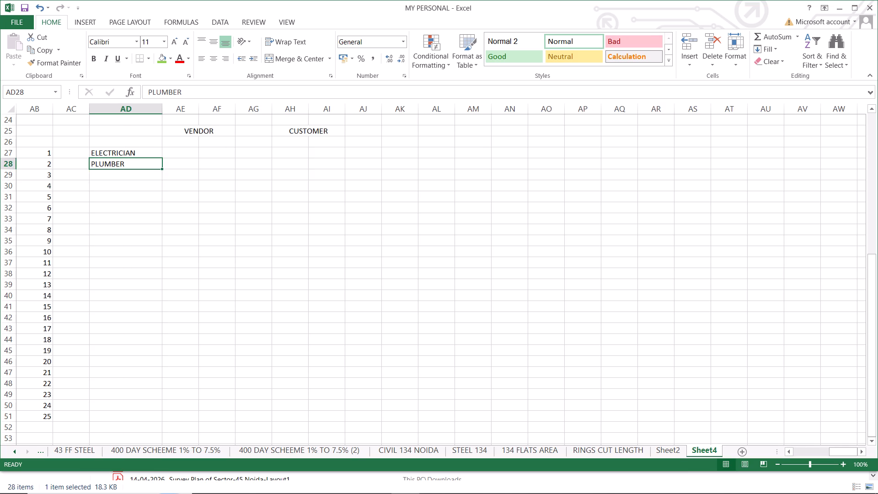
Continue the trade list with PAINTER in AD29, AC TECHNICIAN in AD30 and HOUSE KEEPING in AD31.
click(123, 175)
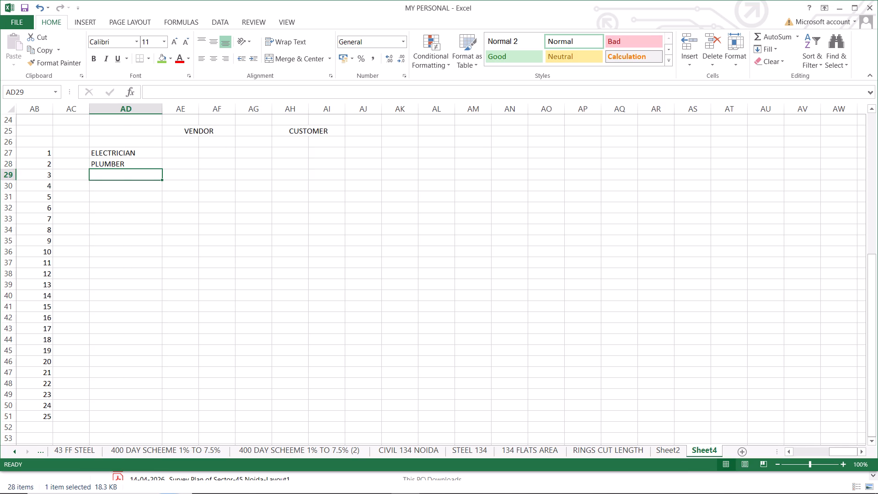
text(PAINTER)
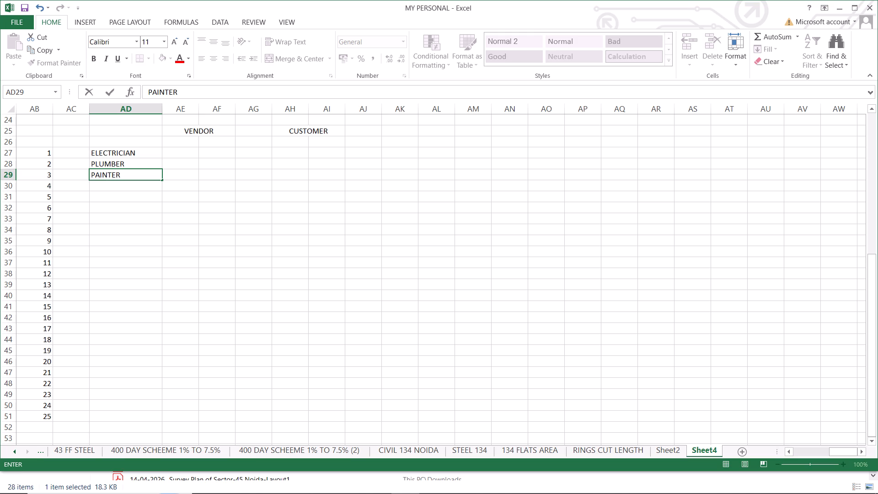
click(111, 184)
text(AC TEC)
text(HNI)
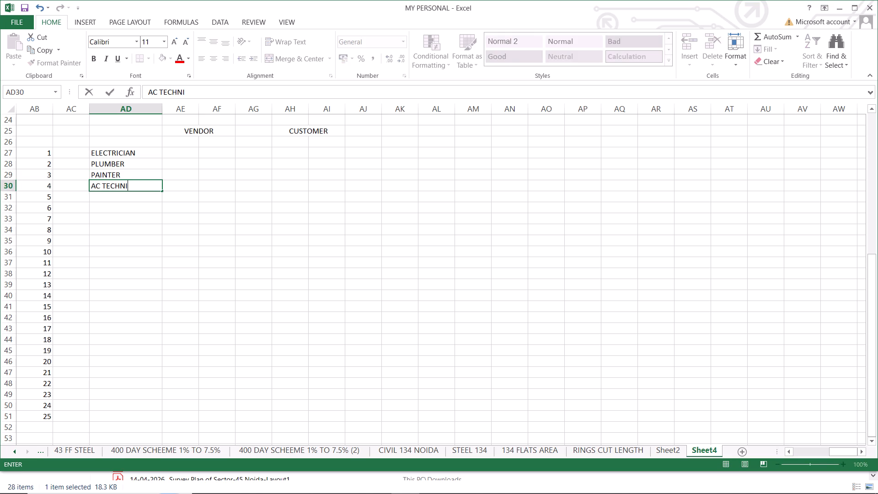
text(CIAN)
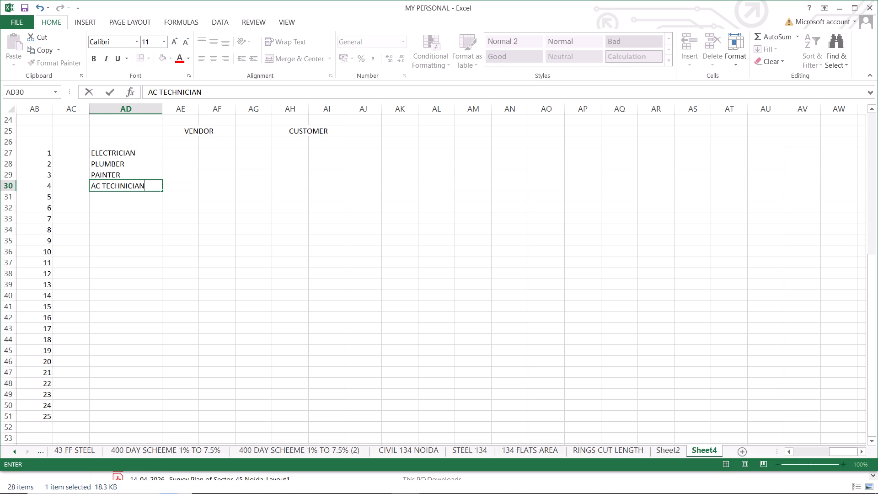
click(104, 197)
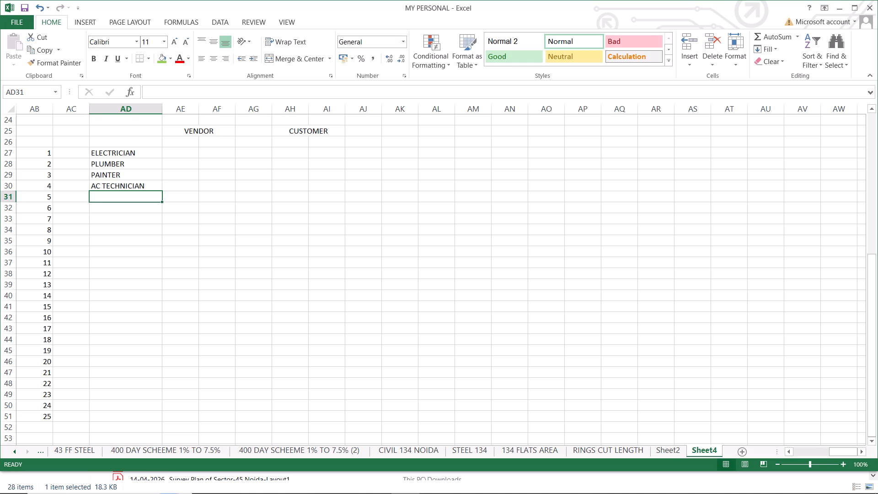
text(HOUSE K)
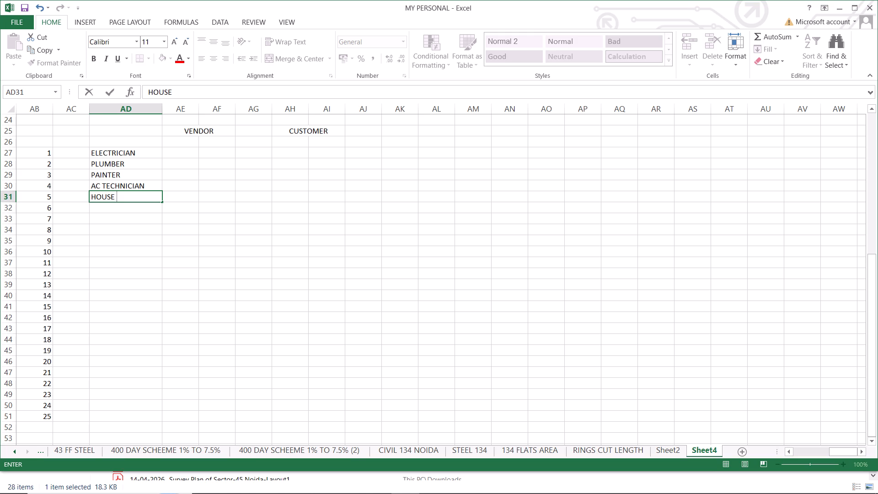
text(EEO)
key(BackSpace)
text(PING)
click(104, 209)
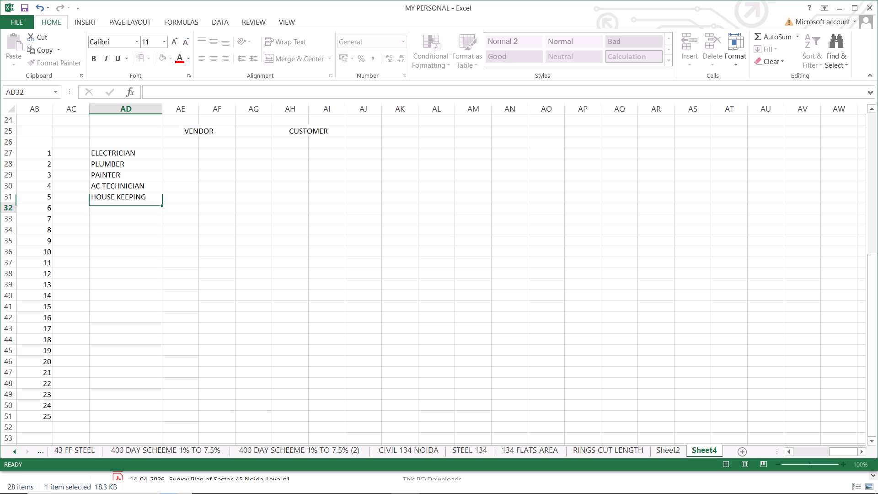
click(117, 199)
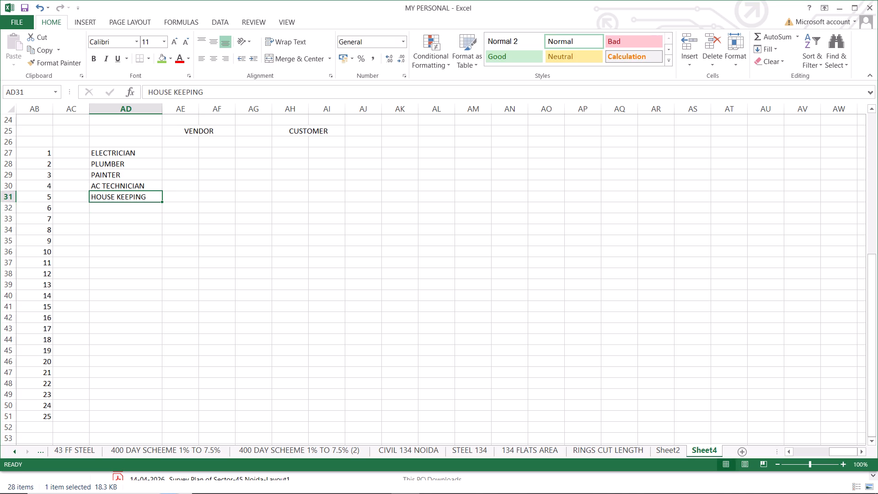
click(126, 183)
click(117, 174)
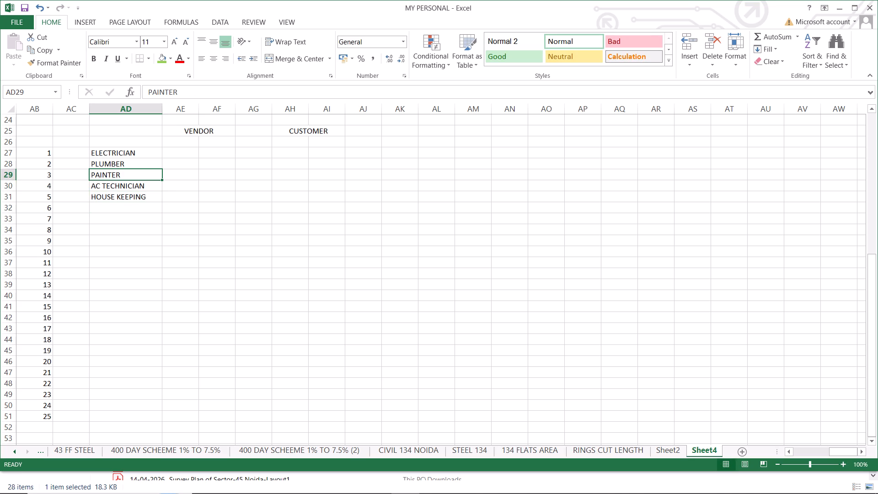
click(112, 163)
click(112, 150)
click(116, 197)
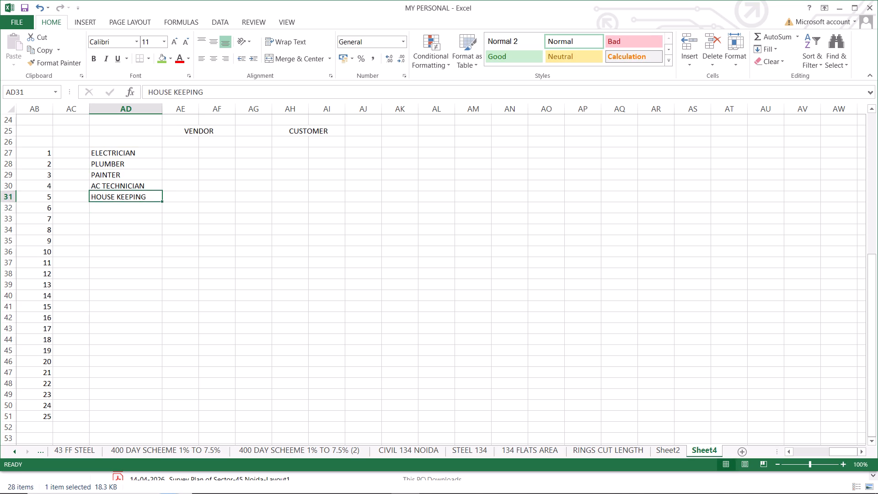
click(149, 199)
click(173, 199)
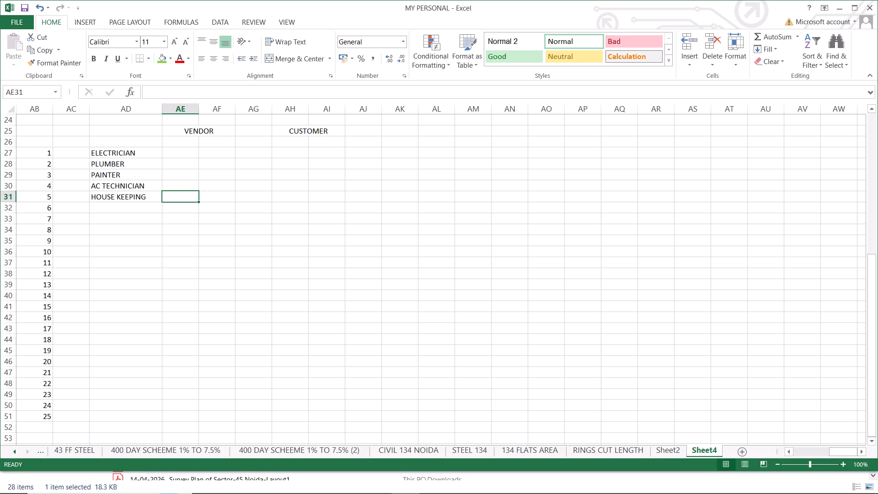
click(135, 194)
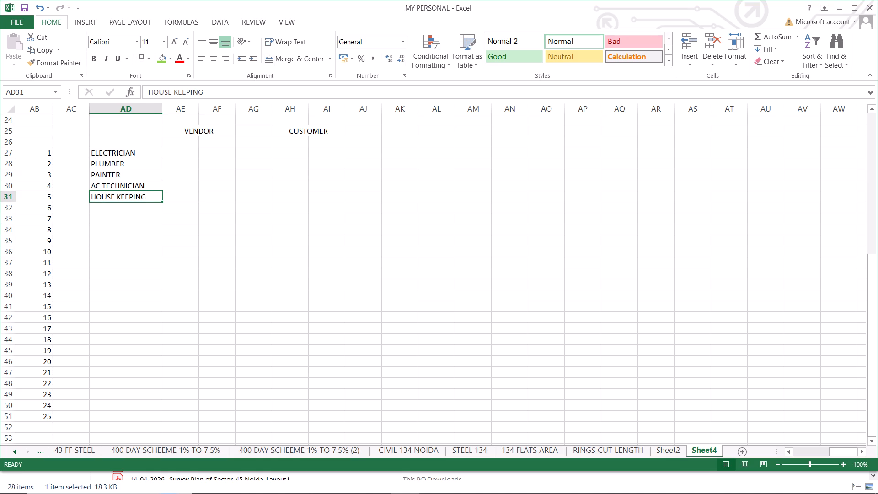
Insert a new column at AE, between the trade names and the VENDOR heading.
click(182, 110)
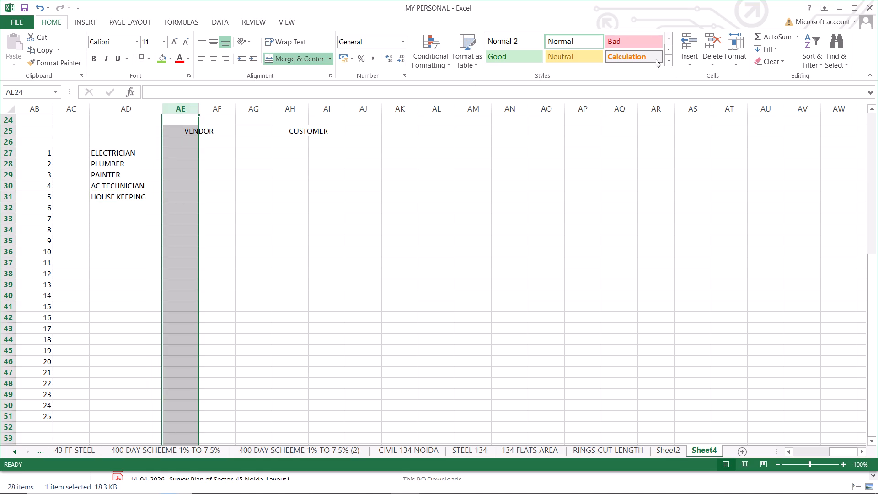
click(696, 38)
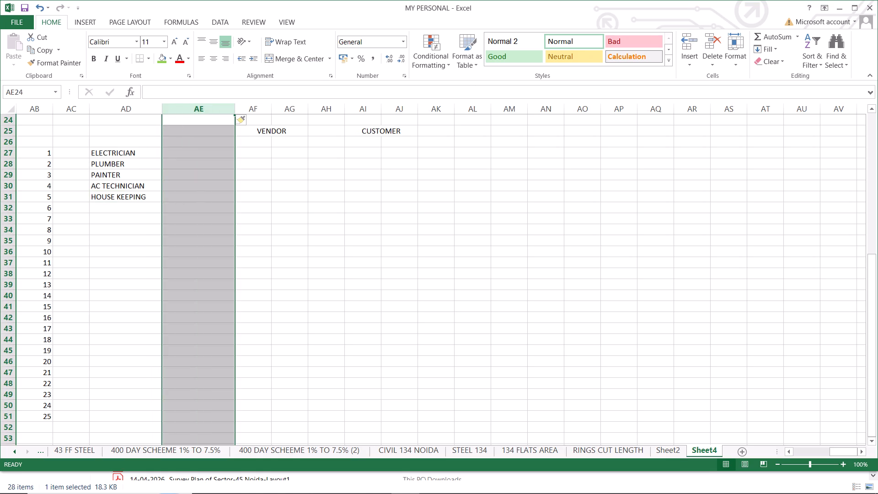
Enter the housekeeping categories IN HOUSE, COMMON AREA and LANE in AE31, AE32 and AE33.
click(195, 193)
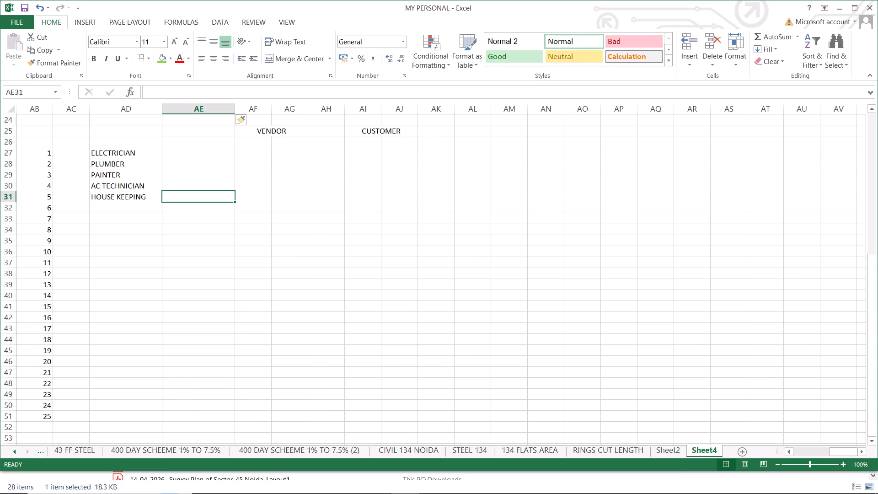
key(i)
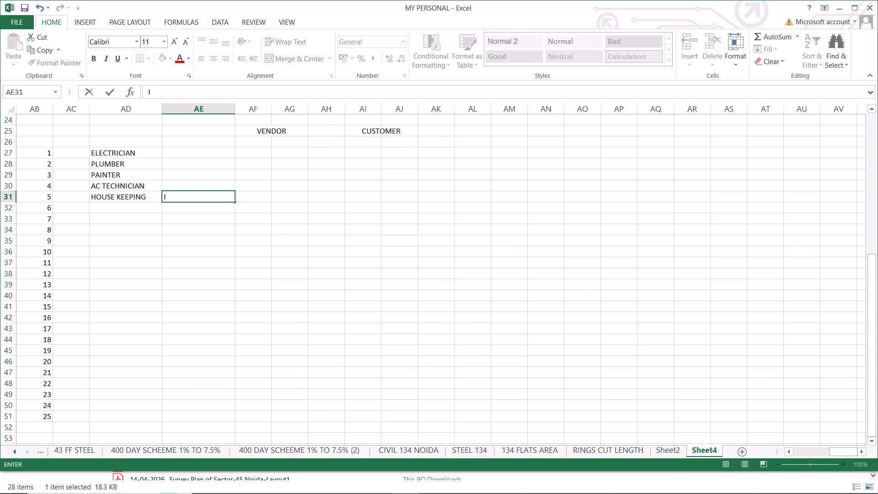
text(N HOU)
text(SE)
click(182, 209)
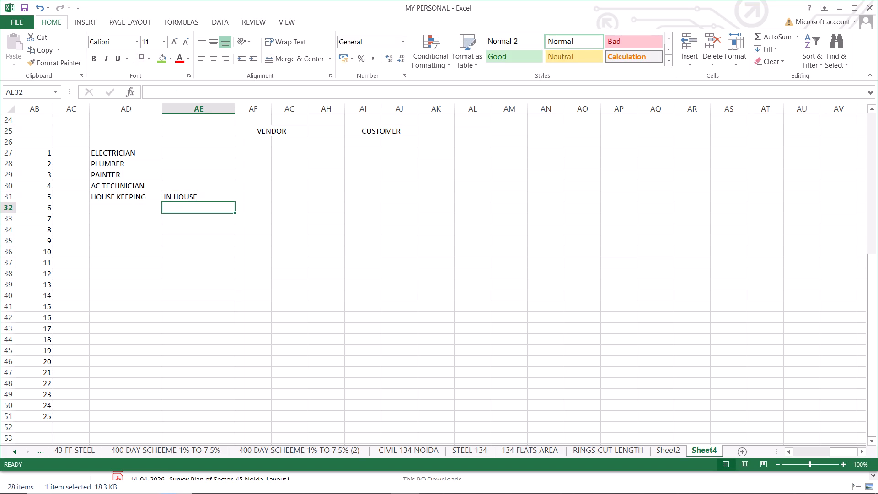
key(c)
text(OMM)
key(o)
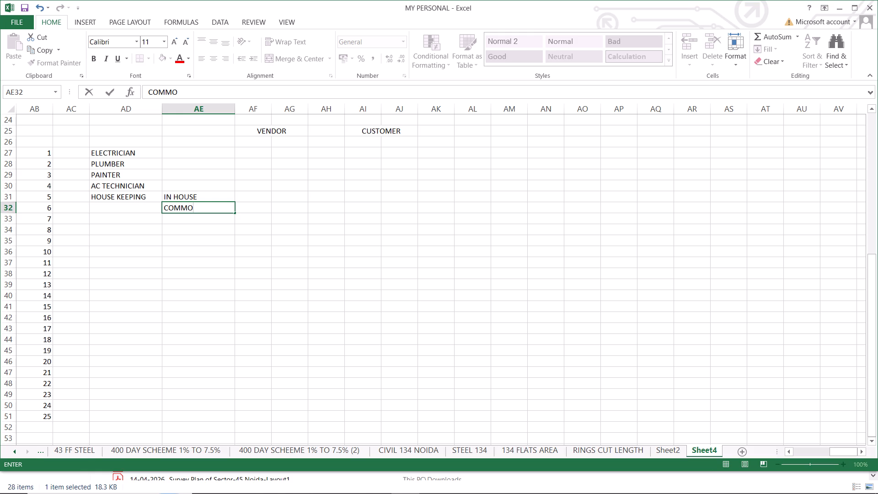
text(N AREA)
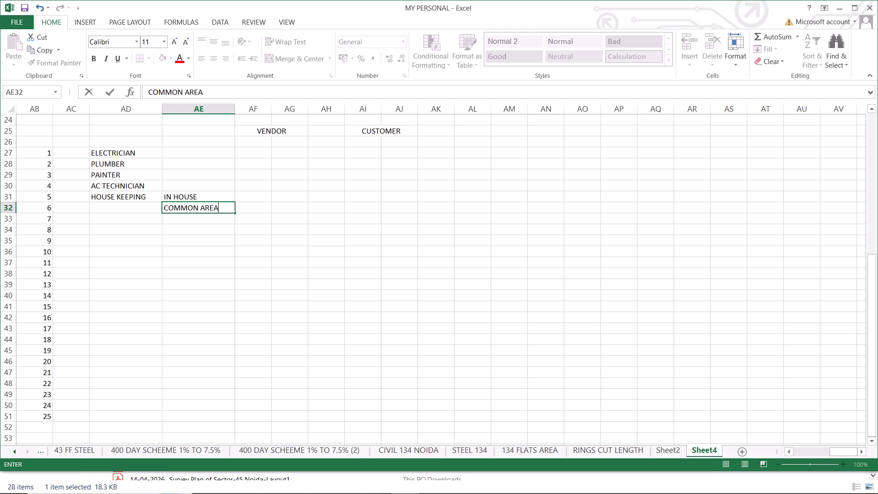
click(179, 218)
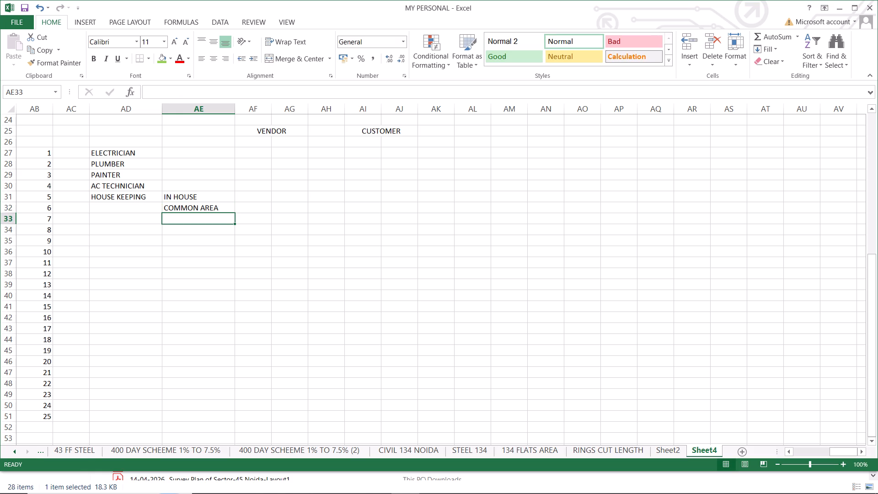
text(LANE)
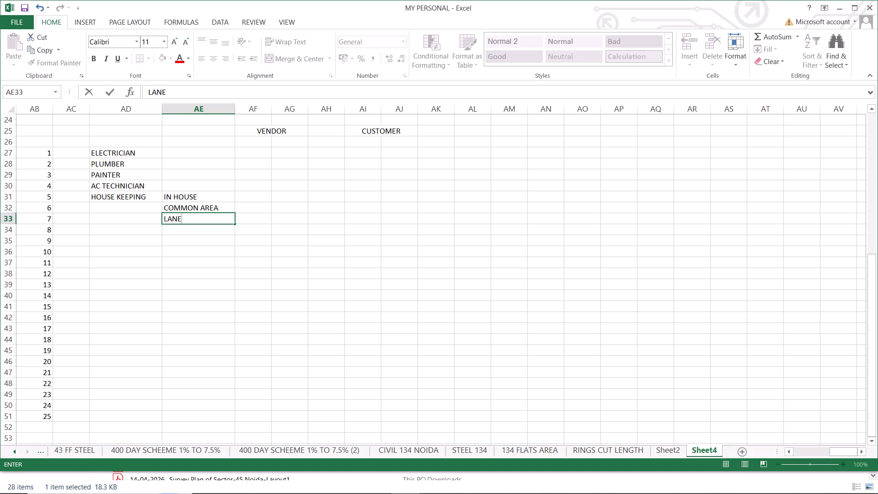
click(170, 264)
Merge and center cells AD31:AD33 containing HOUSE KEEPING, and align the text vertically to the middle.
drag(140, 198, 139, 204)
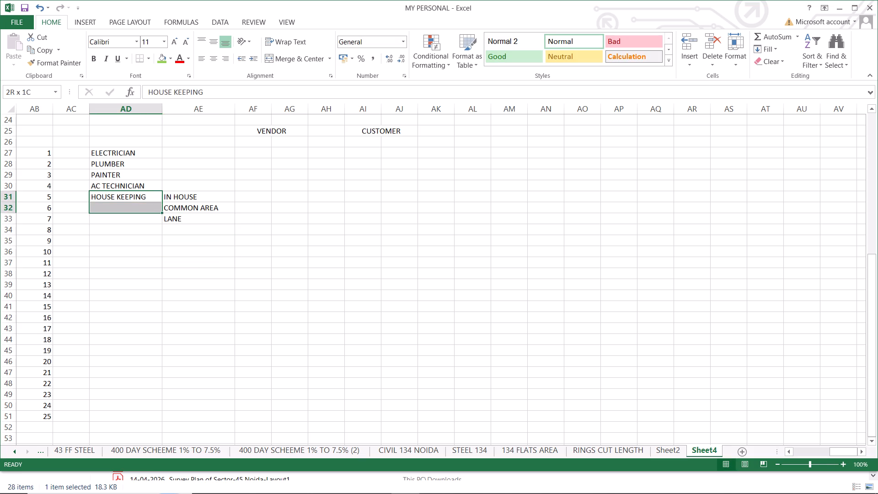
drag(139, 204, 137, 214)
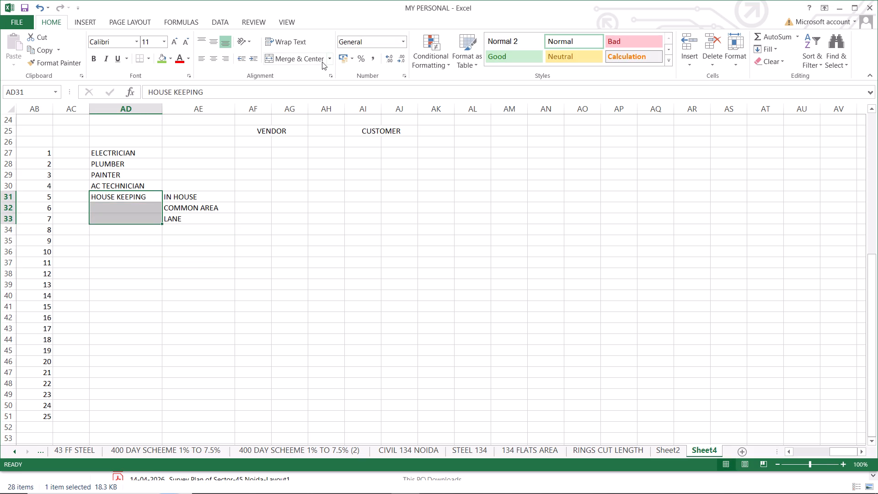
click(303, 55)
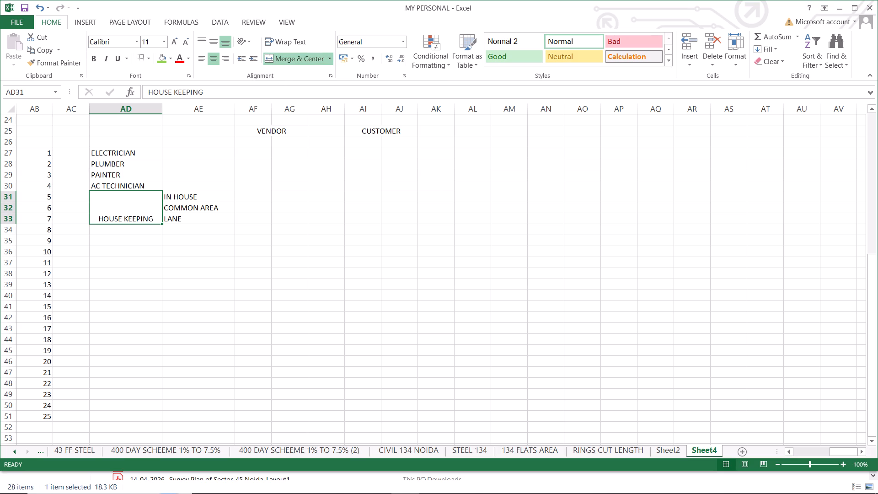
click(217, 41)
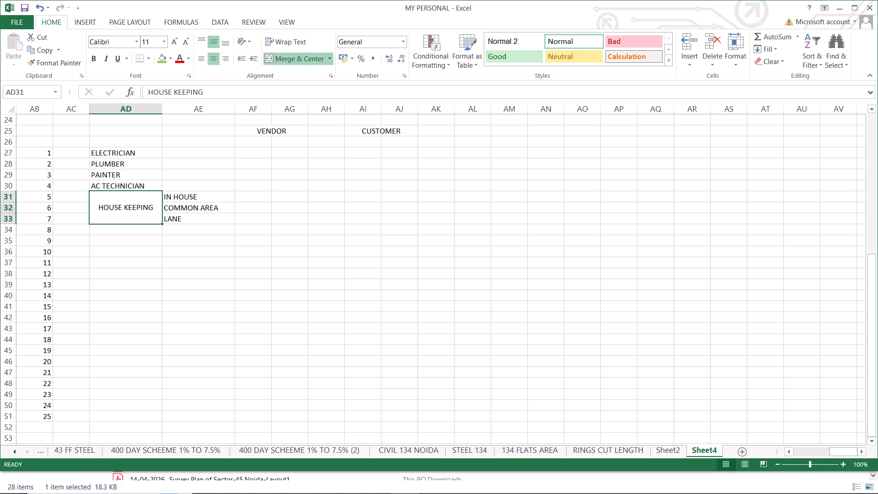
click(182, 197)
Enter GARBAGE COLLECTION in AD34 and widen column AD to fit the text.
click(130, 228)
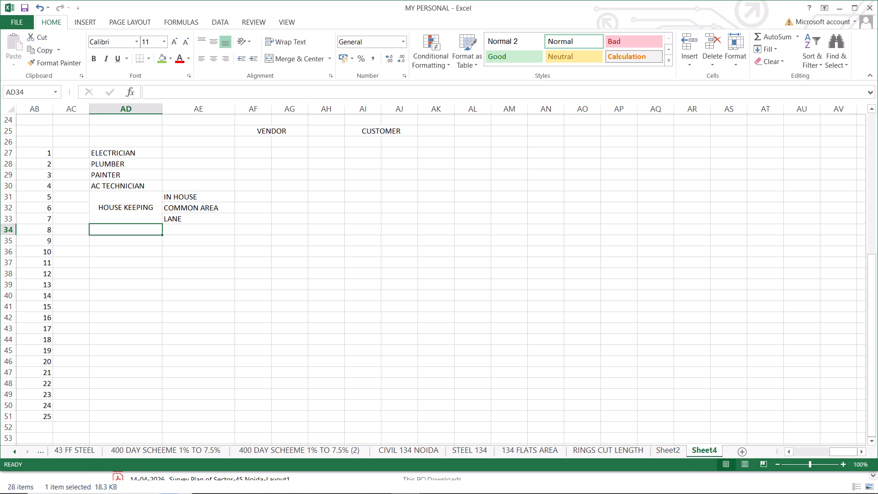
text(GARBAGE)
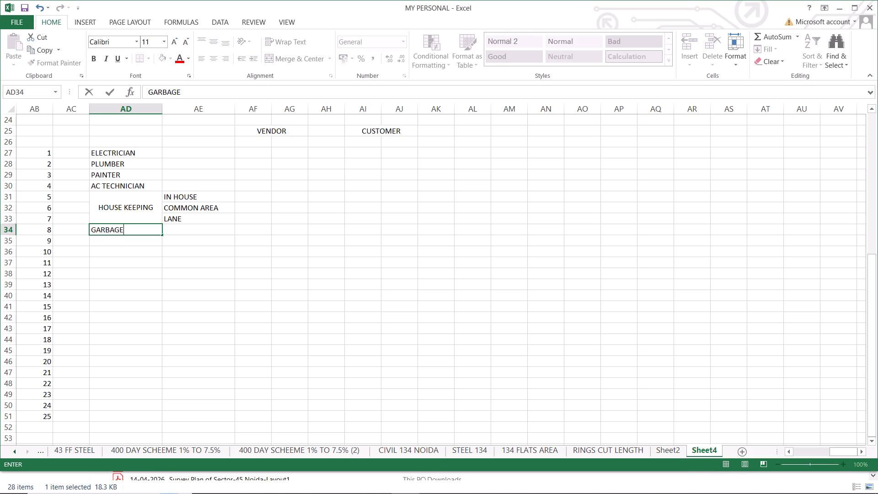
key(space)
text(COLLECT)
text(IO)
key(n)
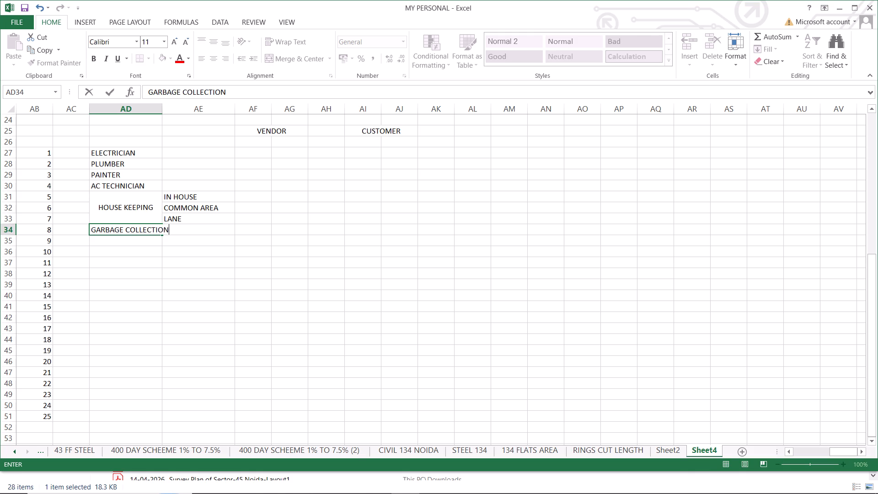
click(144, 272)
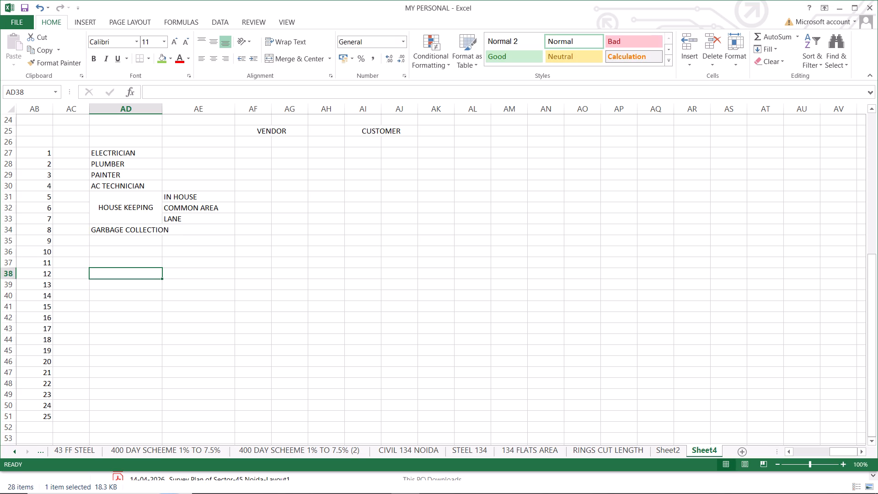
drag(162, 106, 170, 112)
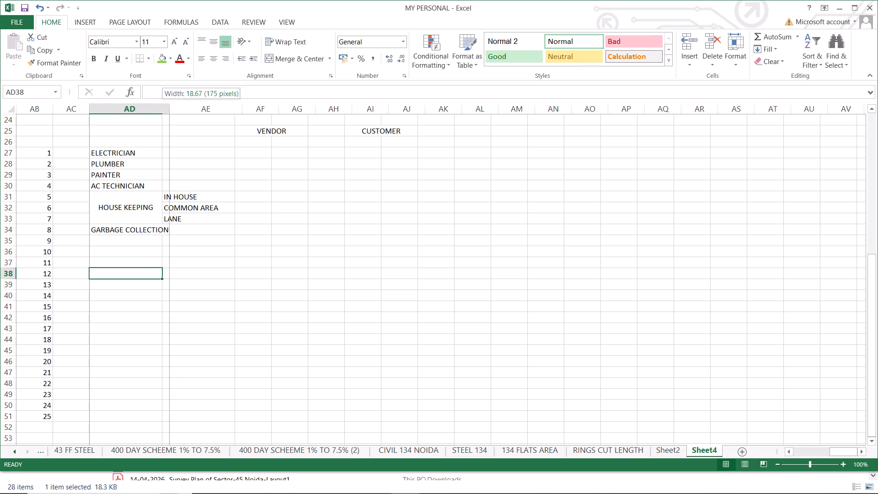
drag(170, 112, 173, 118)
Enter the garbage collection categories HOUSES in AE34 and OFFICES in AE35.
click(190, 230)
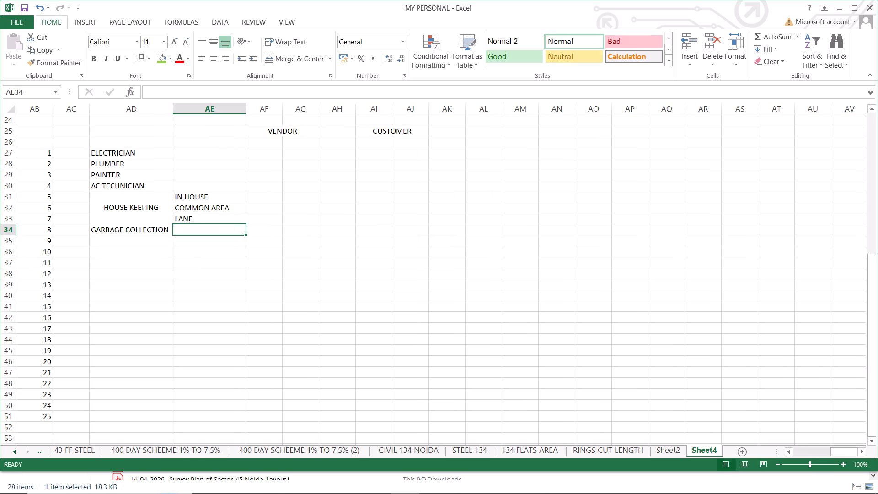
text(HOU)
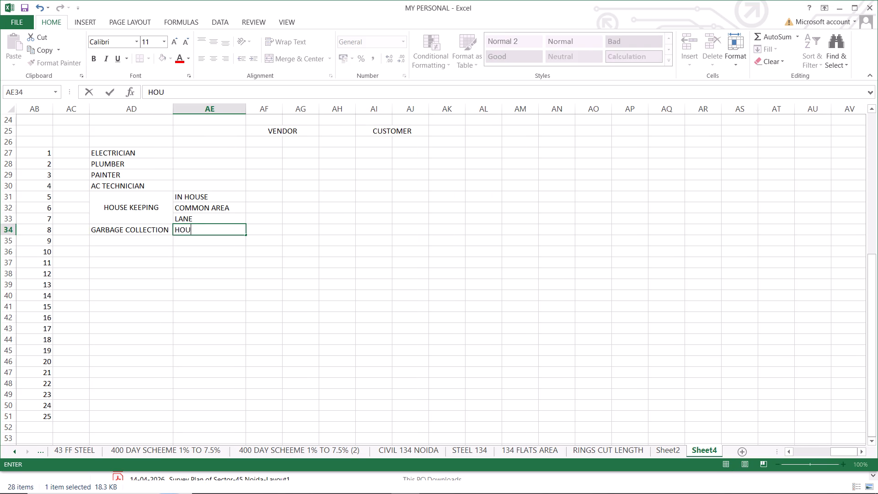
key(s)
key(e)
key(s)
click(202, 245)
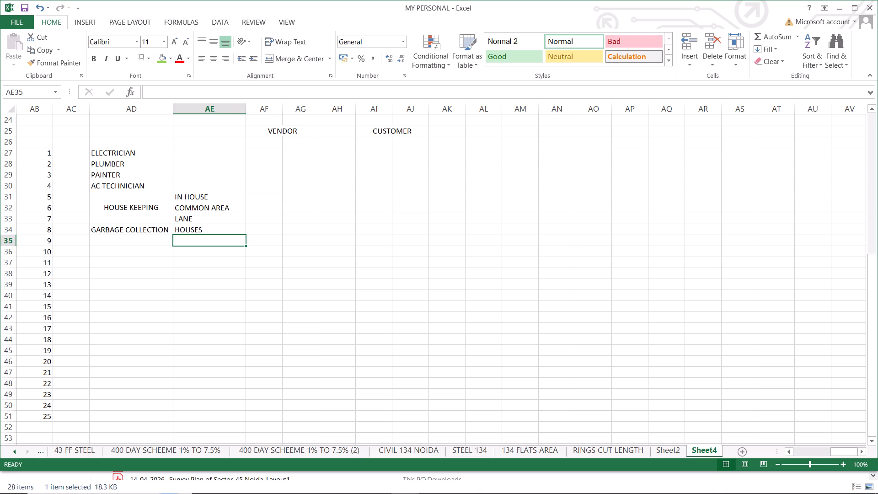
key(o)
text(FFIC)
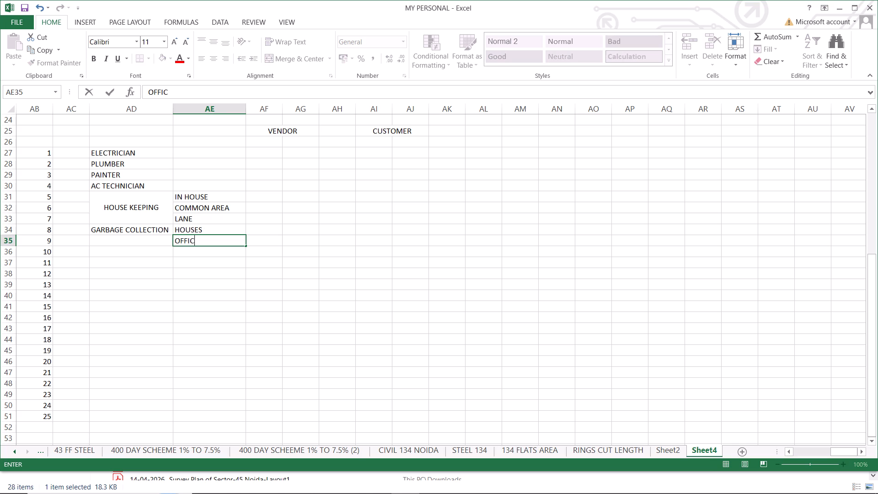
key(i)
key(BackSpace)
text(ES)
click(220, 291)
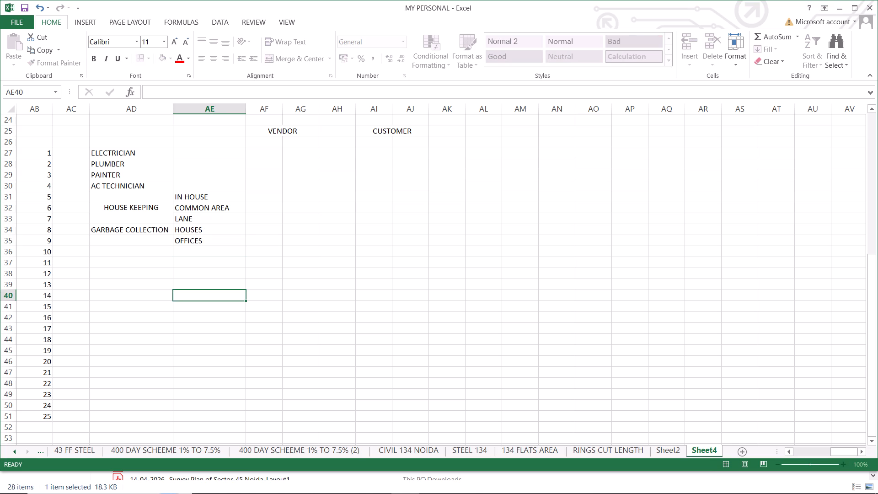
Merge and center cells AD34:AD35 containing GARBAGE COLLECTION, and align the text vertically to the middle.
click(209, 227)
click(151, 226)
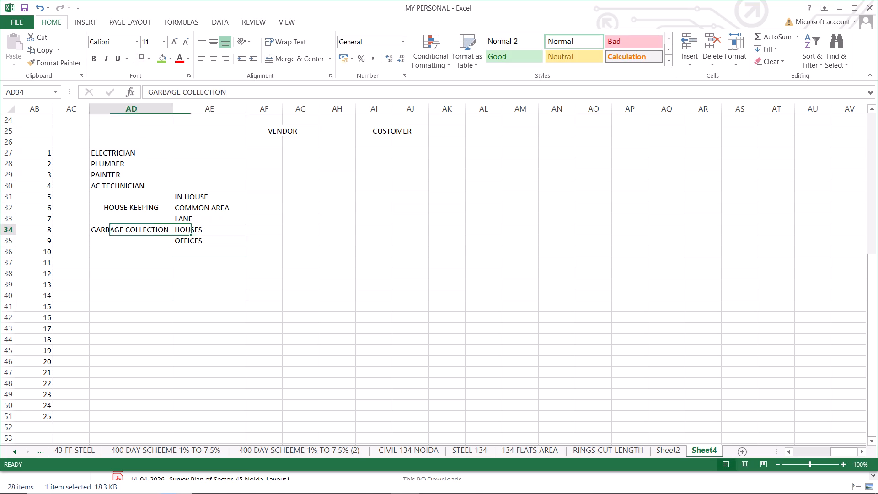
drag(147, 227, 144, 236)
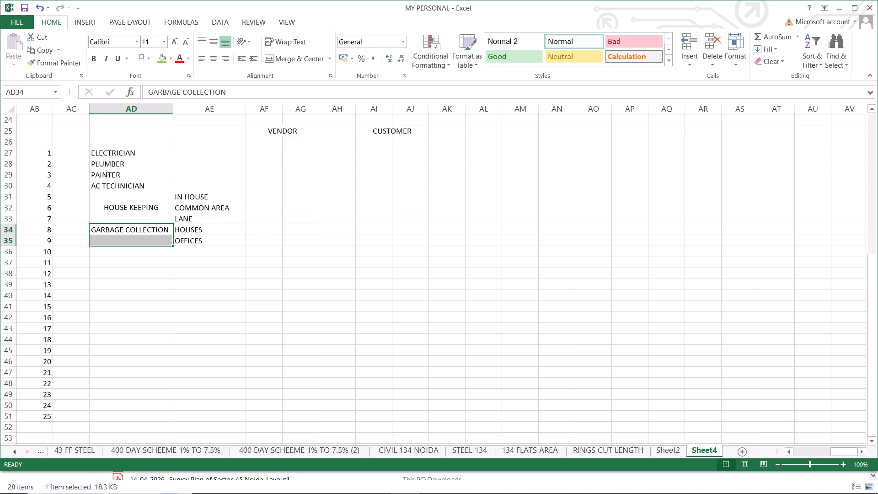
click(288, 61)
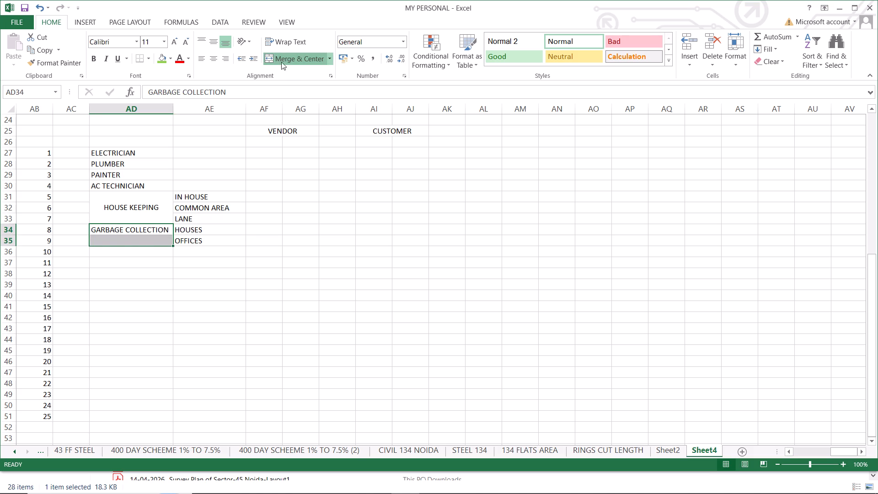
click(215, 40)
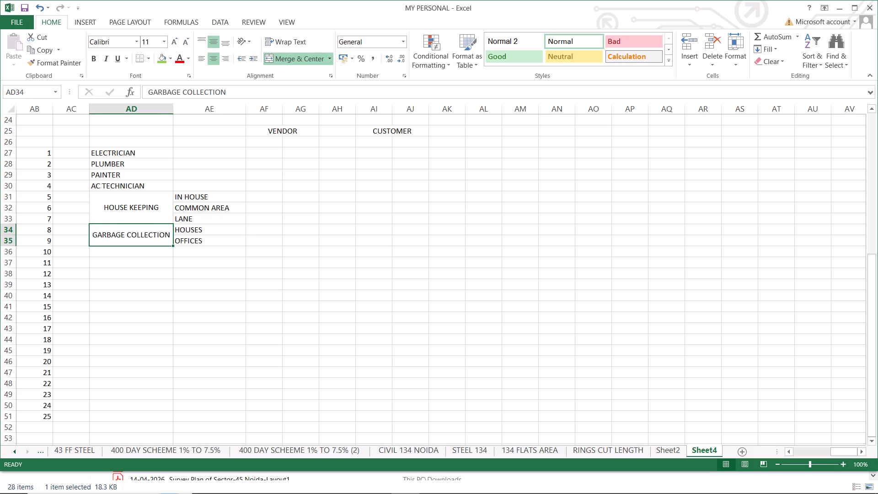
Change the first housekeeping category in AE31 to IN HOUSE/ OFFICE.
click(193, 226)
click(197, 242)
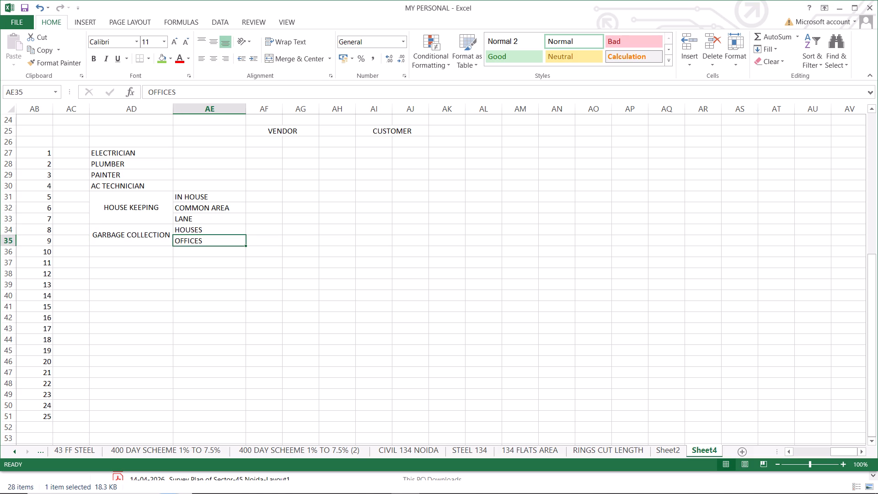
click(198, 197)
click(202, 209)
click(200, 218)
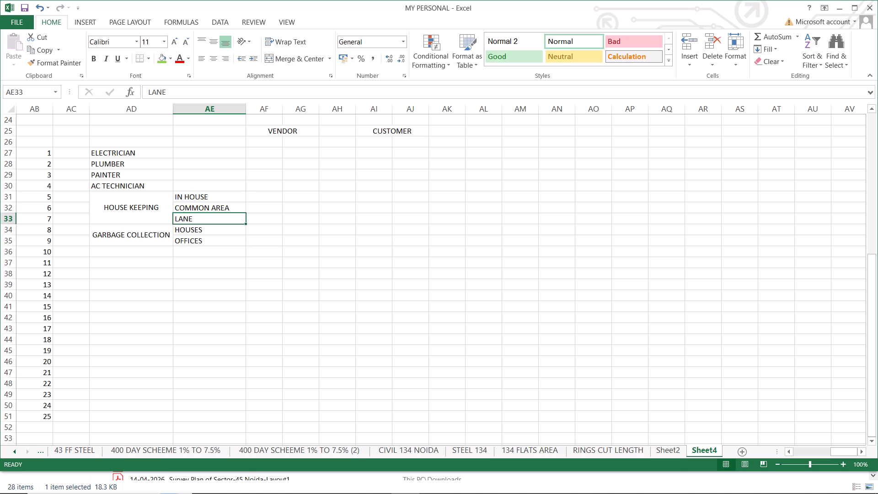
click(205, 197)
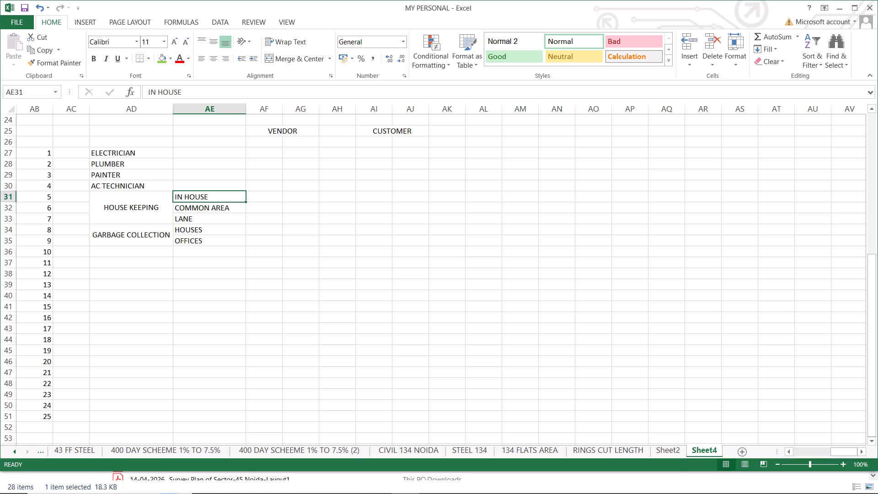
click(210, 208)
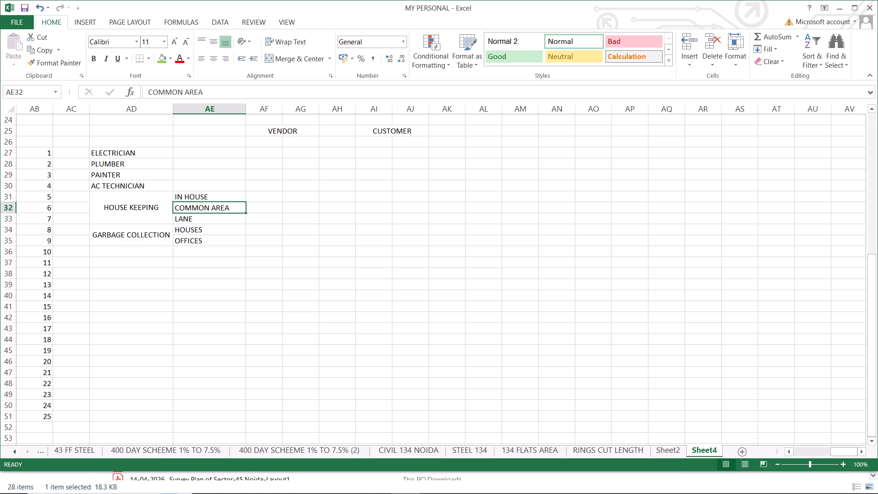
click(210, 217)
click(206, 196)
double_click(216, 195)
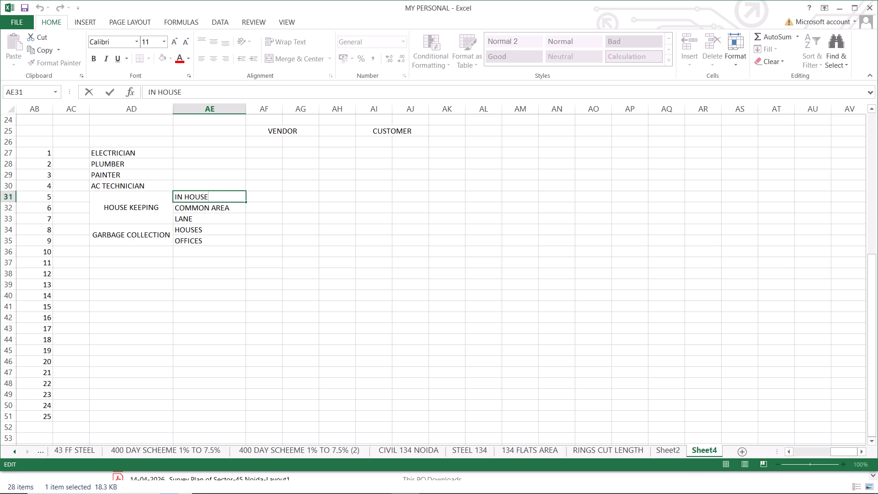
key(slash)
key(space)
text(OFFI)
text(CE)
click(218, 285)
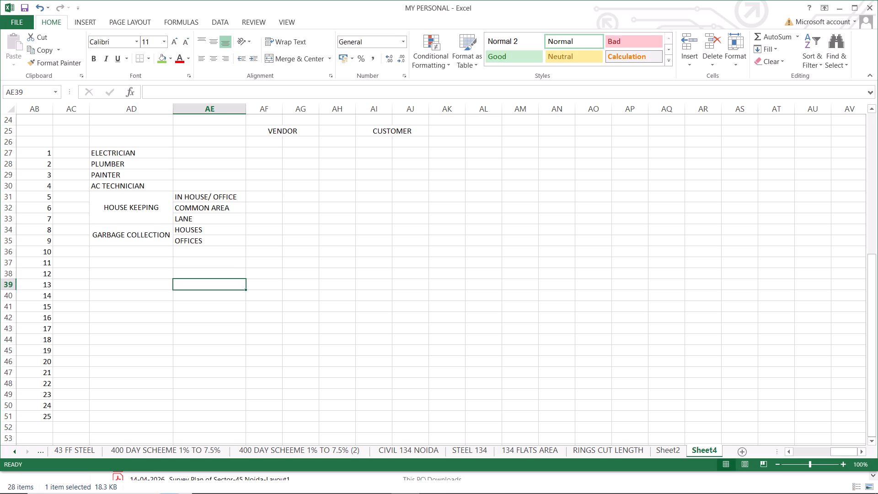
Insert a new column at AG, within the span of the merged VENDOR heading.
click(184, 337)
click(140, 252)
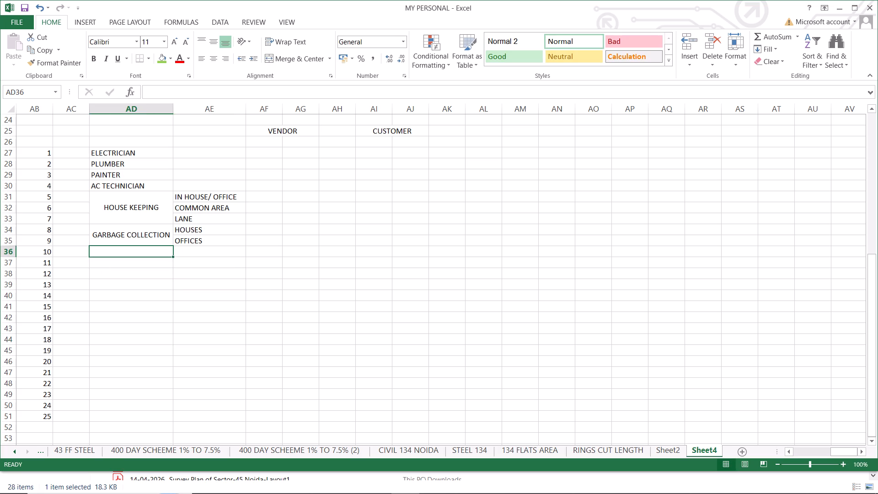
click(269, 144)
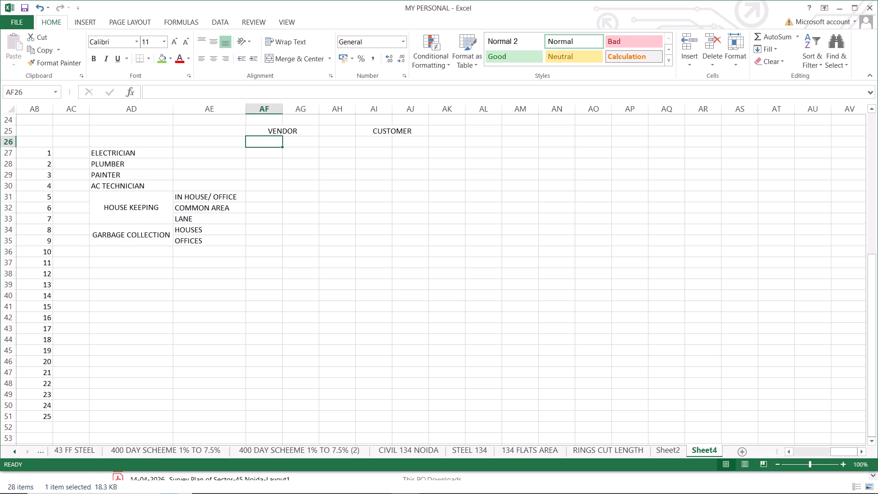
click(309, 107)
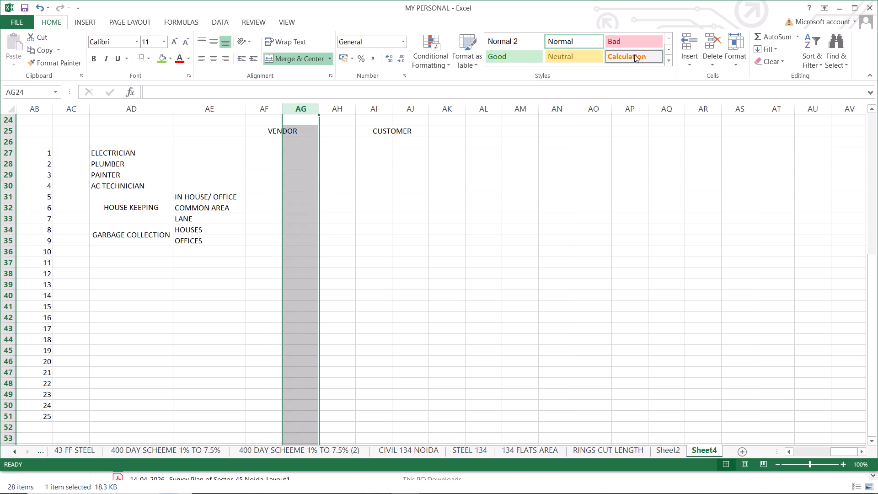
click(687, 43)
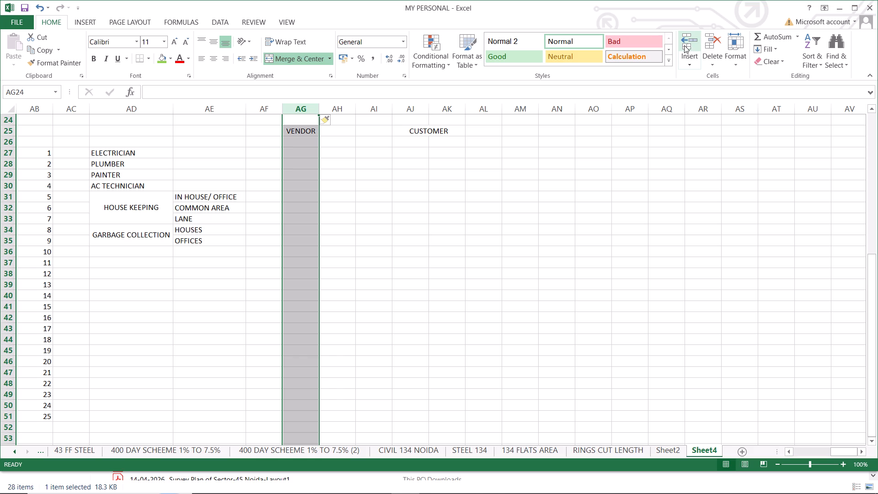
Enter the VENDOR subheadings HOURS in AF26, HALF DAY in AG26 and FULL DAY in AH26.
click(258, 146)
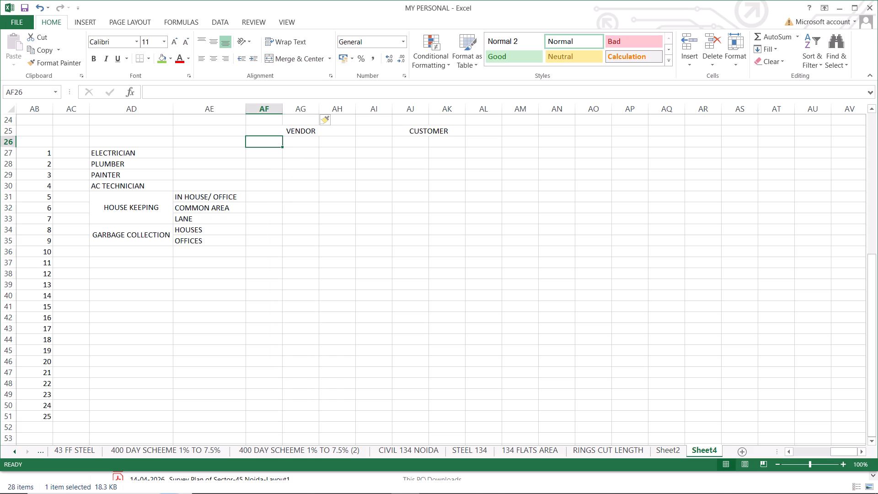
click(288, 134)
click(273, 143)
text(HO)
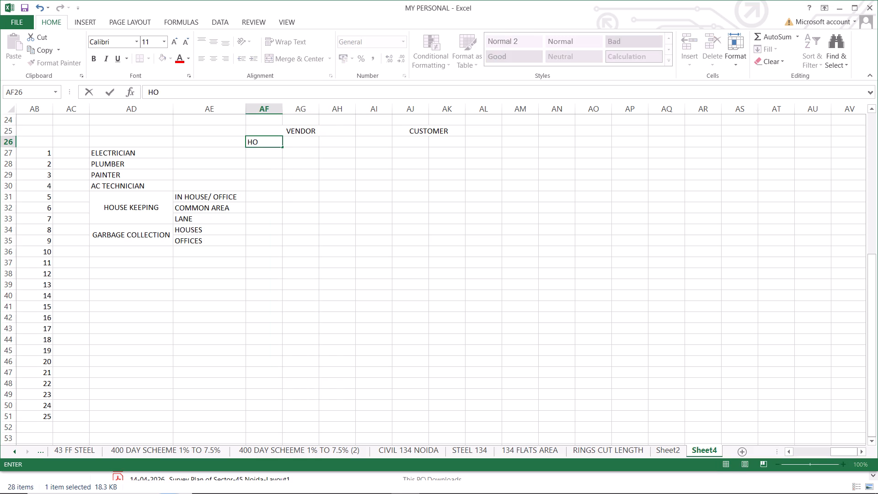
text(URS)
click(300, 143)
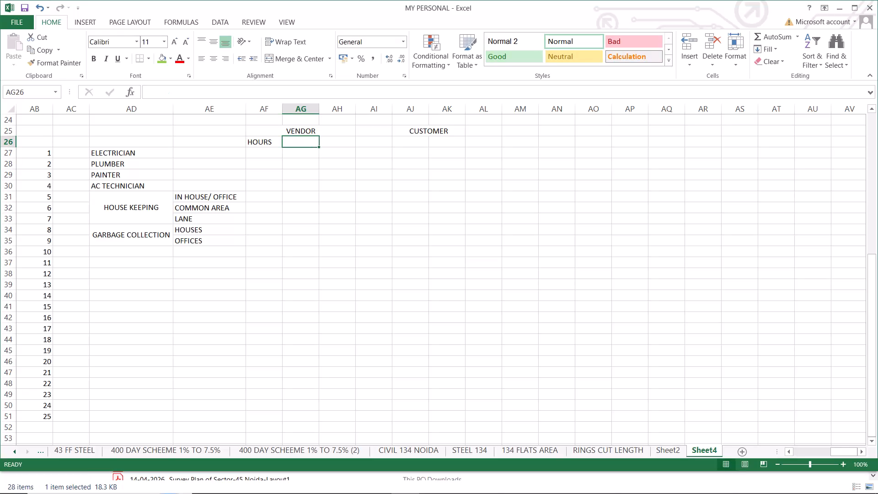
text(HALF DAY)
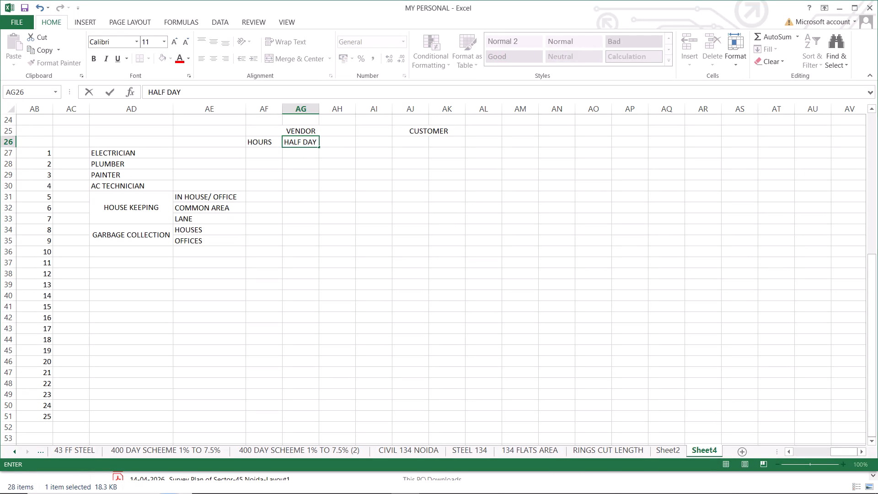
click(354, 142)
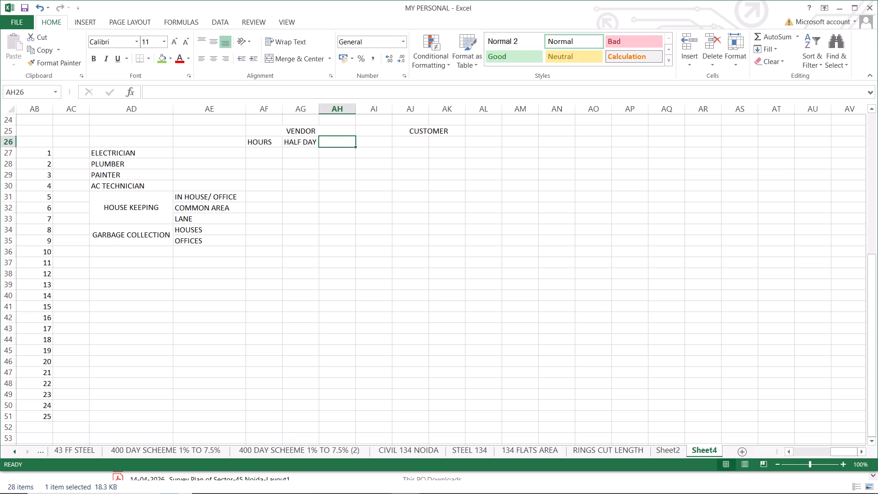
text(FULL)
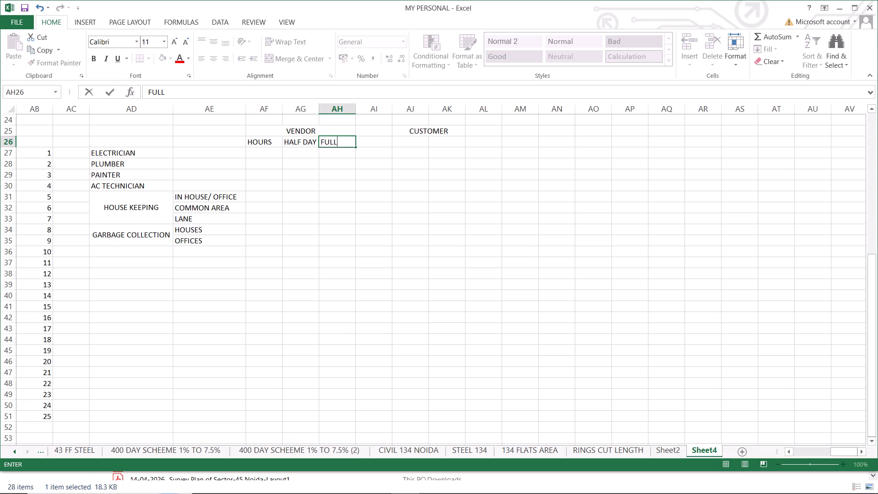
key(space)
text(DAY)
click(354, 165)
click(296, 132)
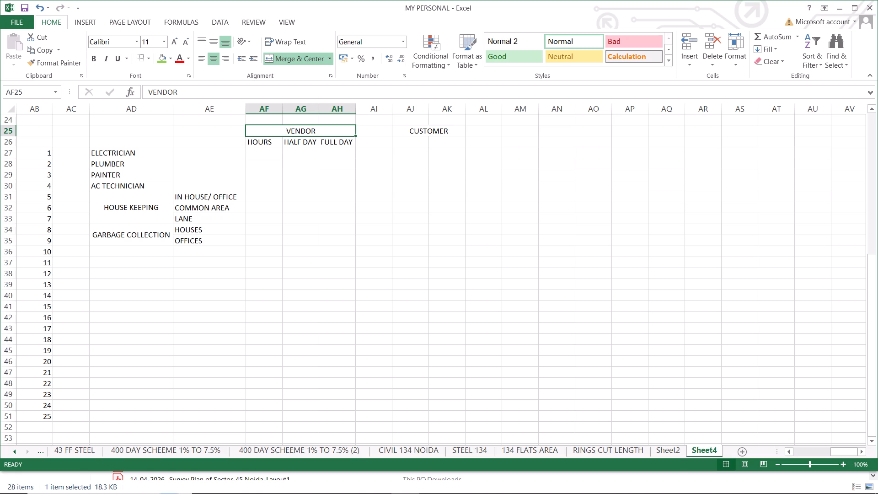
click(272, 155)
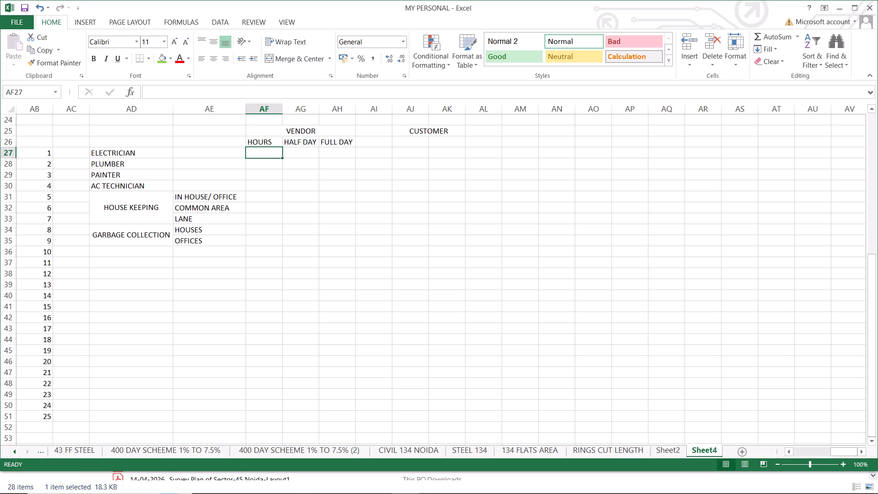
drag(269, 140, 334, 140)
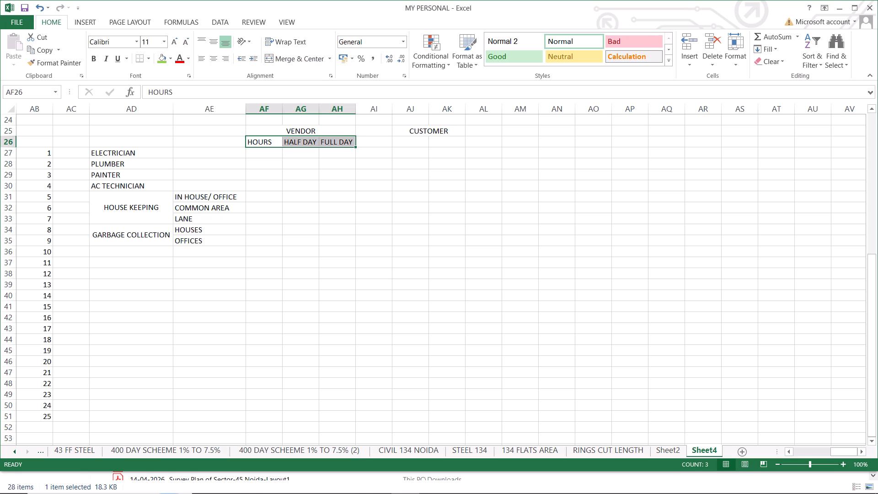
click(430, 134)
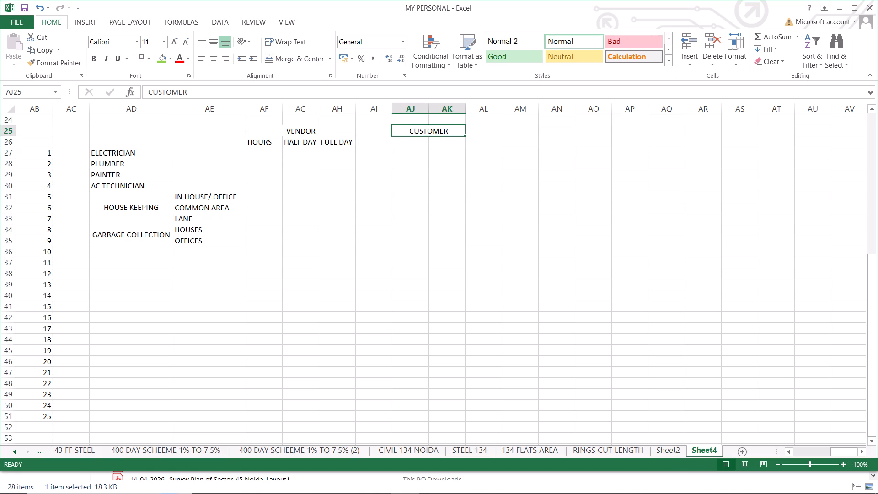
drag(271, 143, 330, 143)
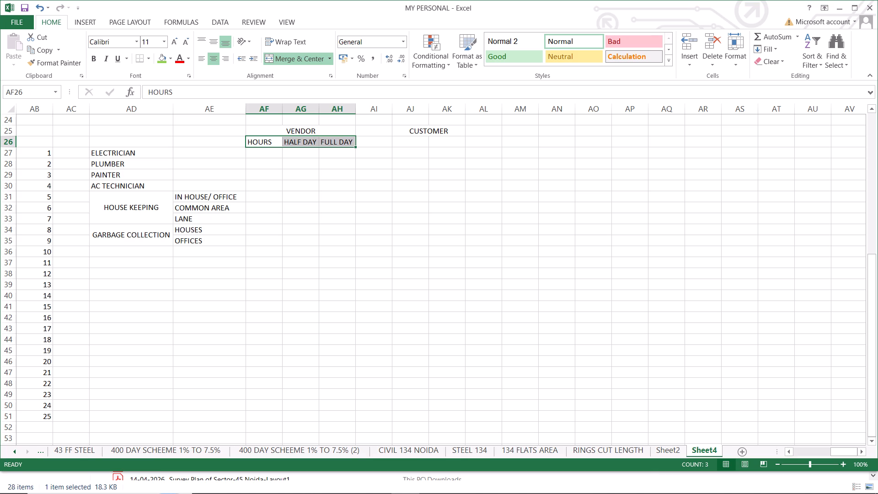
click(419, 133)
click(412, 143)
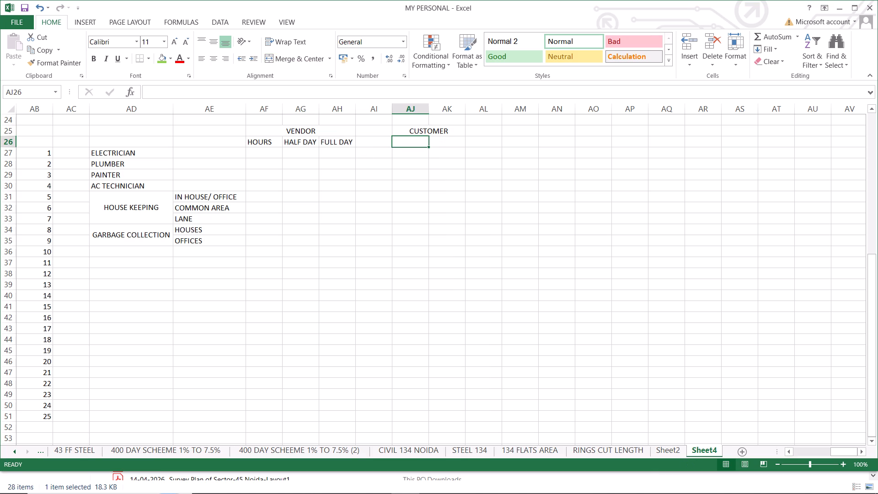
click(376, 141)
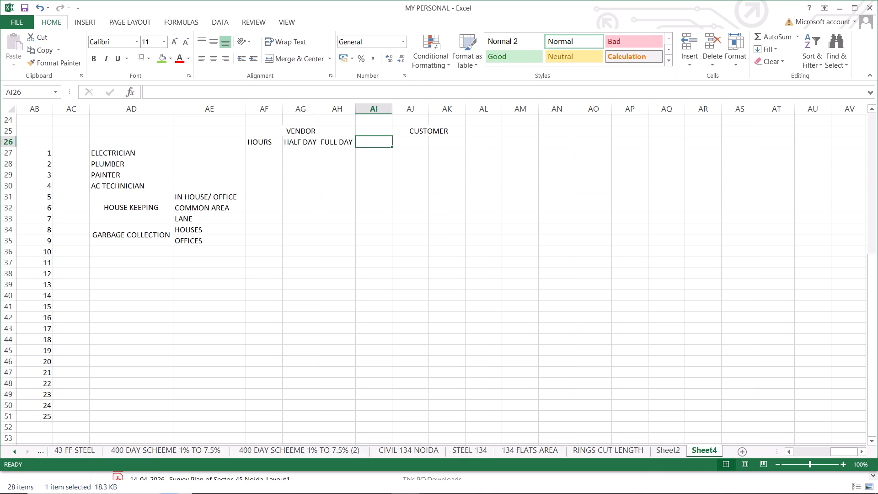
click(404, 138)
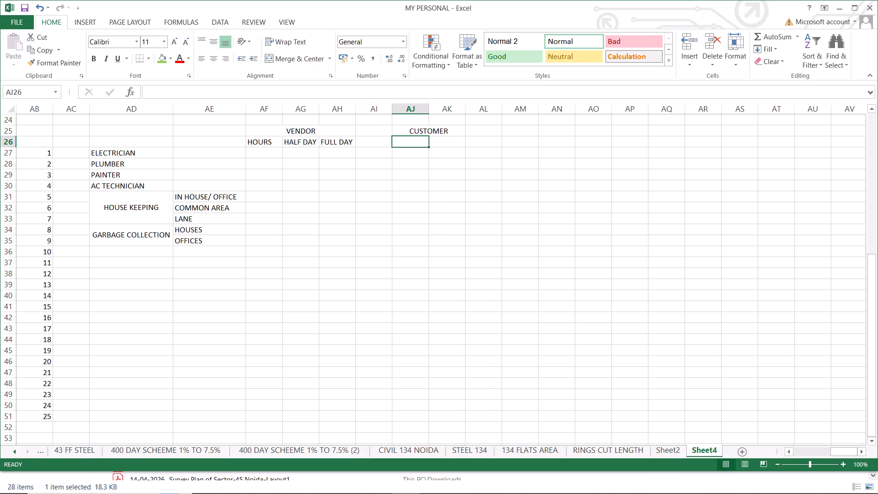
Insert a new column at AK, within the span of the merged CUSTOMER heading.
click(453, 111)
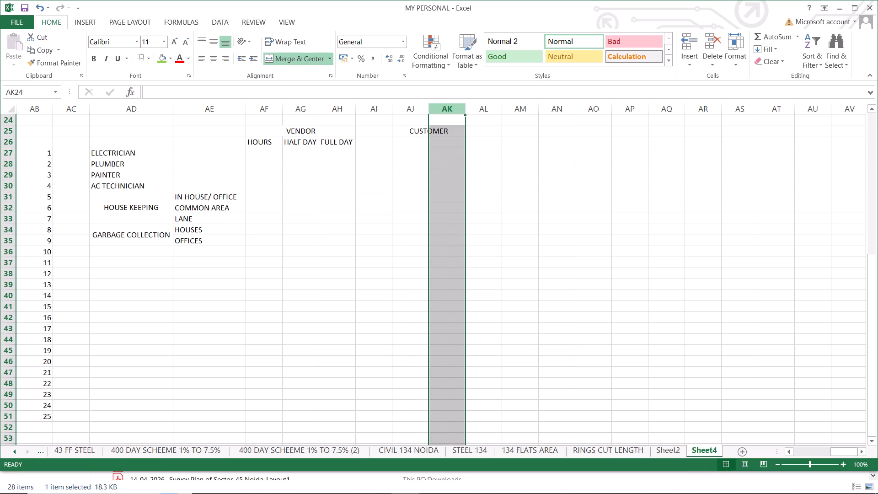
click(687, 51)
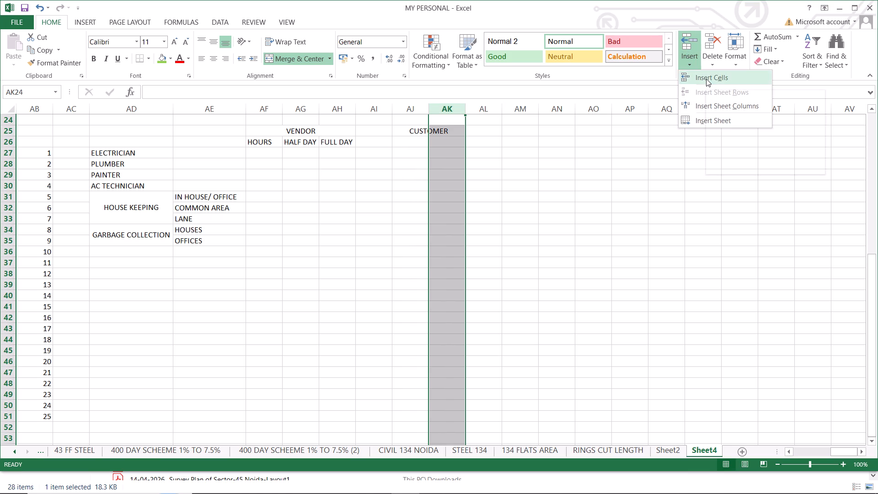
click(706, 78)
click(494, 268)
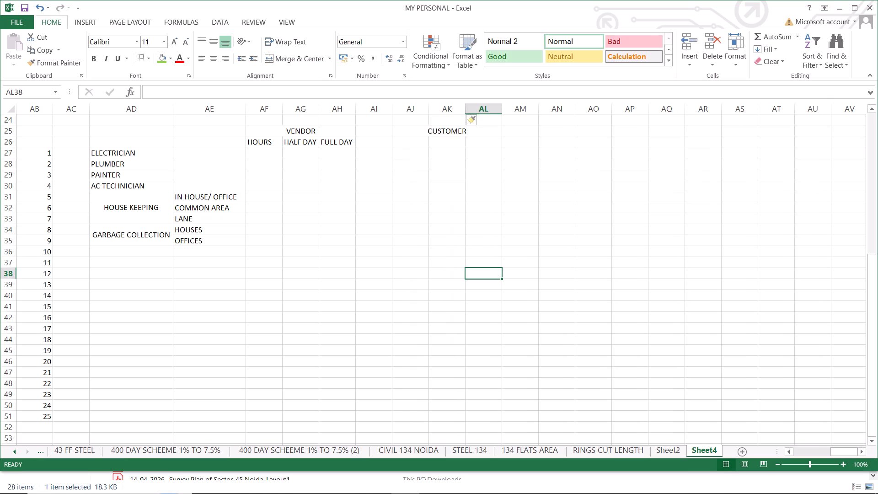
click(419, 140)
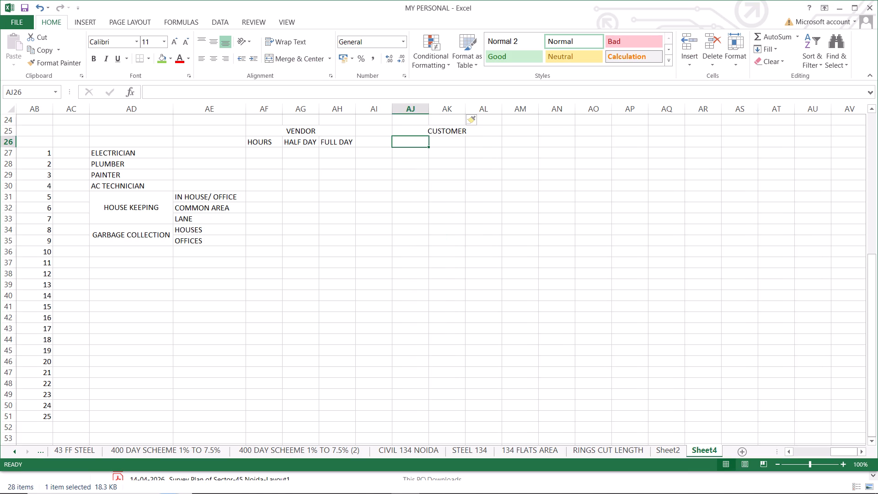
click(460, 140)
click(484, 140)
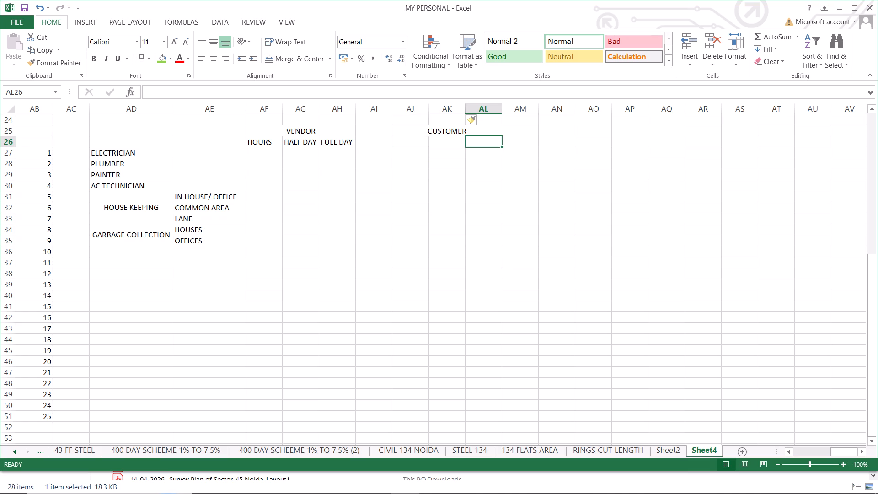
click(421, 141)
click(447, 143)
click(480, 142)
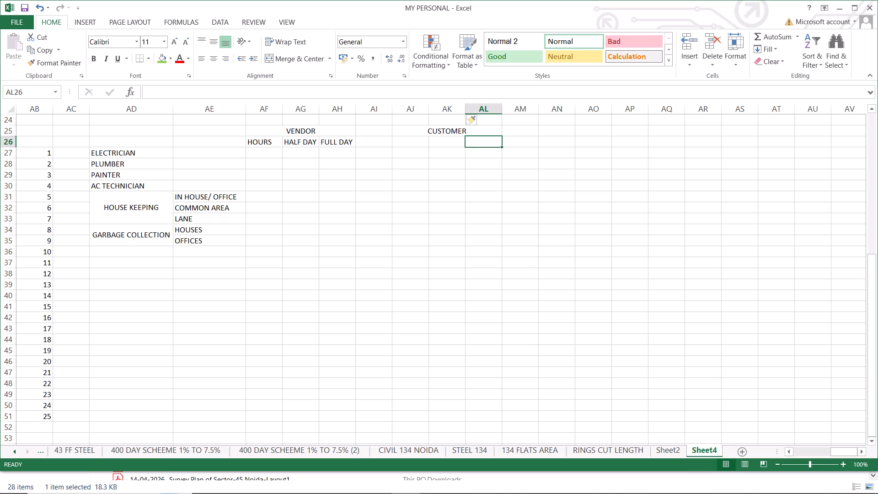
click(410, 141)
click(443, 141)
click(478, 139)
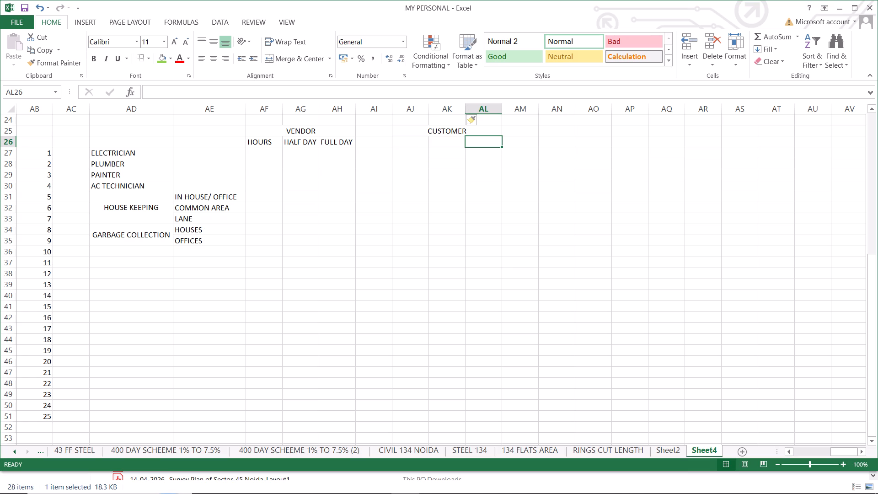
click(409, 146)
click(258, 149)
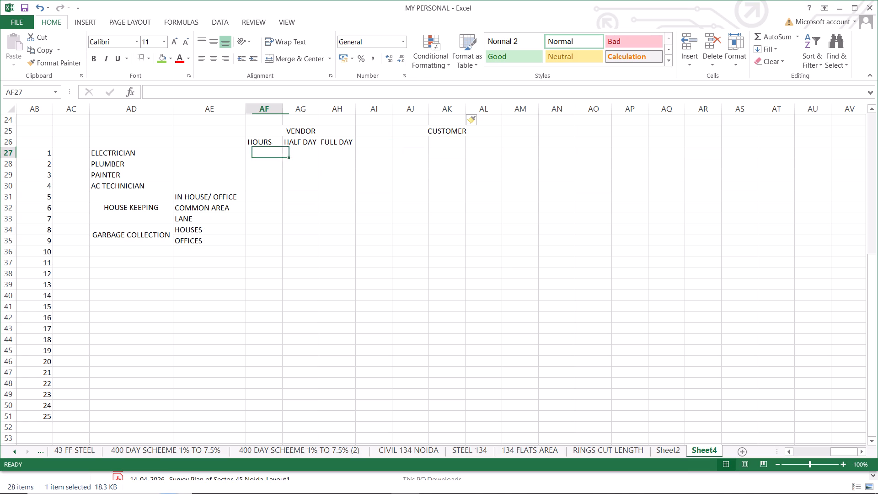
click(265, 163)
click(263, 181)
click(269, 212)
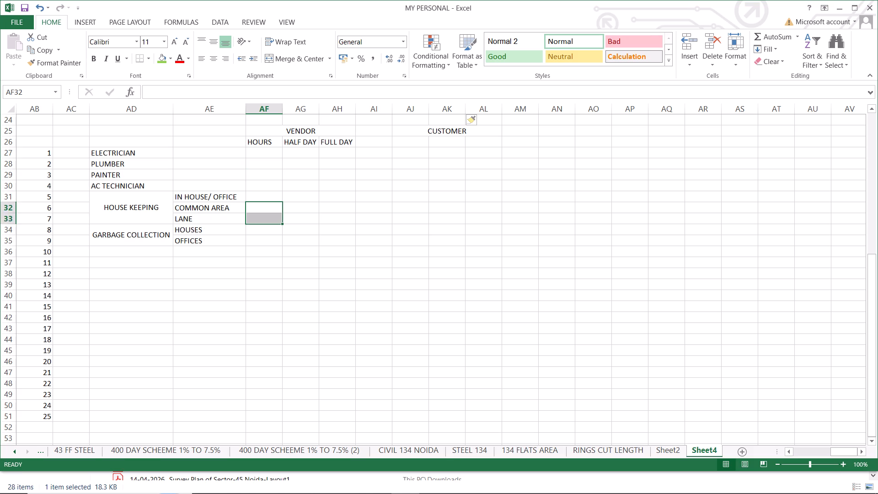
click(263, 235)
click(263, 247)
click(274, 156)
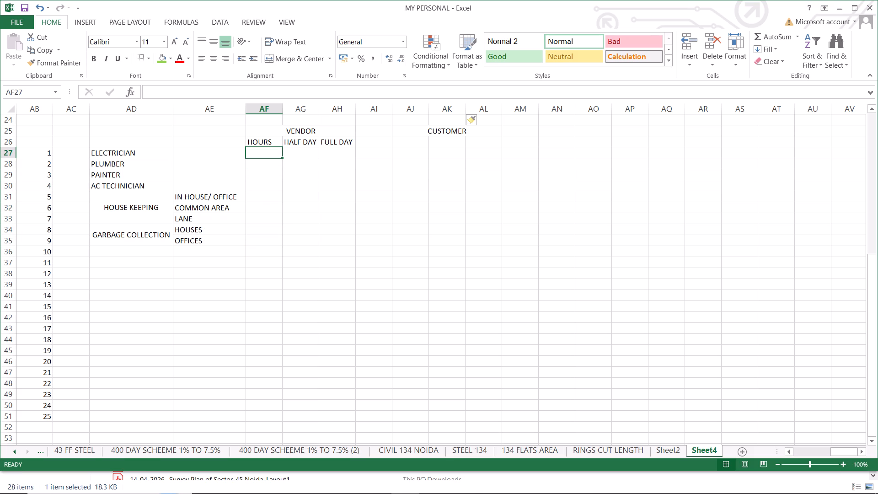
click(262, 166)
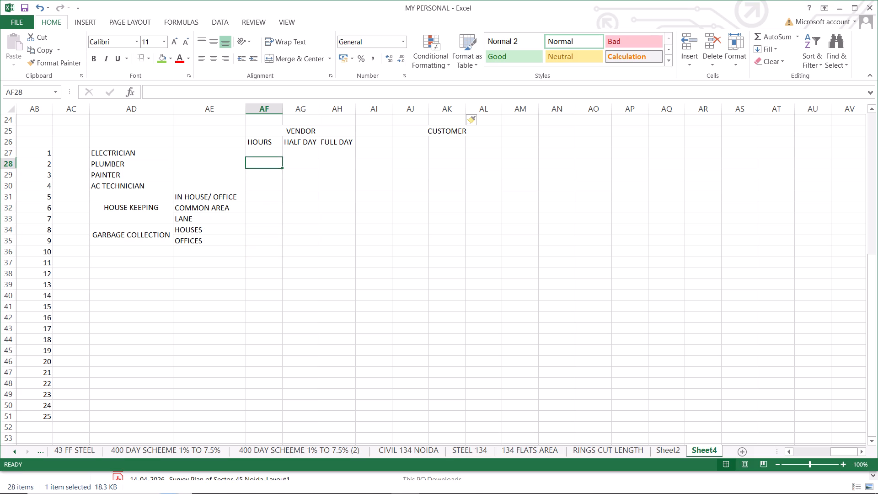
Enter 150 in AF27 as the vendor HOURS value for ELECTRICIAN.
click(268, 153)
text(150)
click(278, 182)
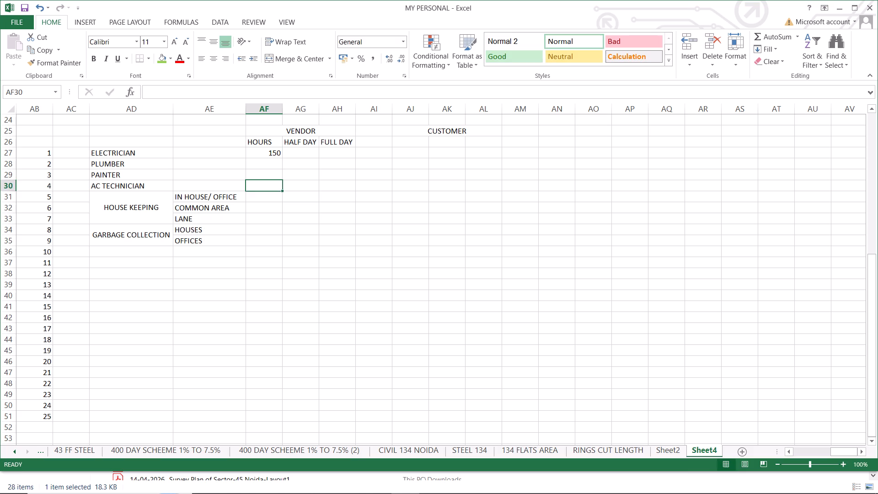
click(298, 153)
click(258, 152)
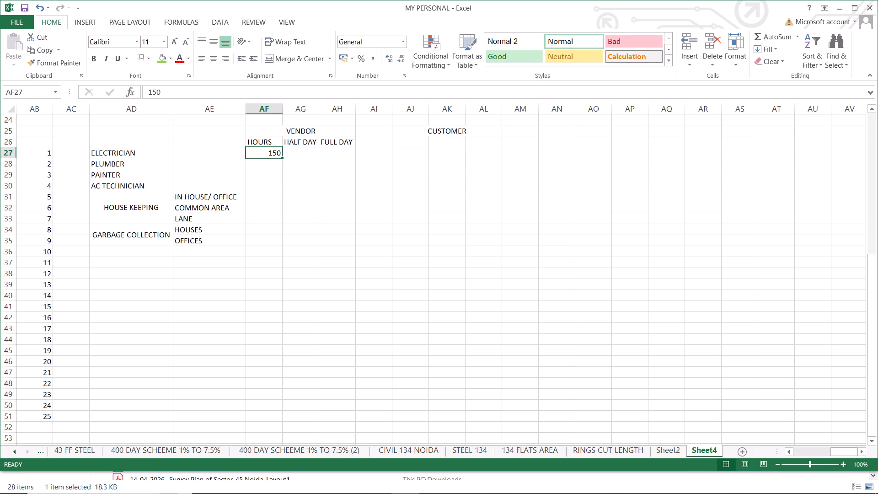
Enter the note G.S.T AS APPLICABLE EXTRA ON BILLS in AD52, below the numbered service rows.
scroll(149, 401, down, 1)
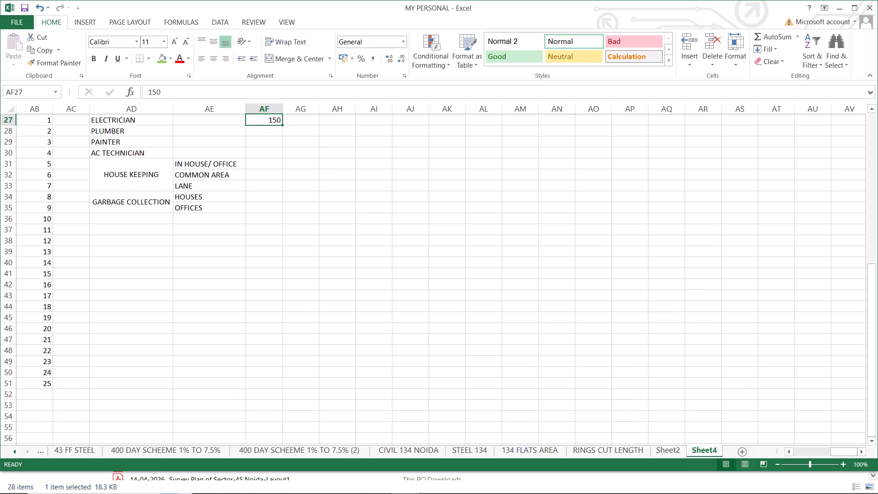
click(118, 392)
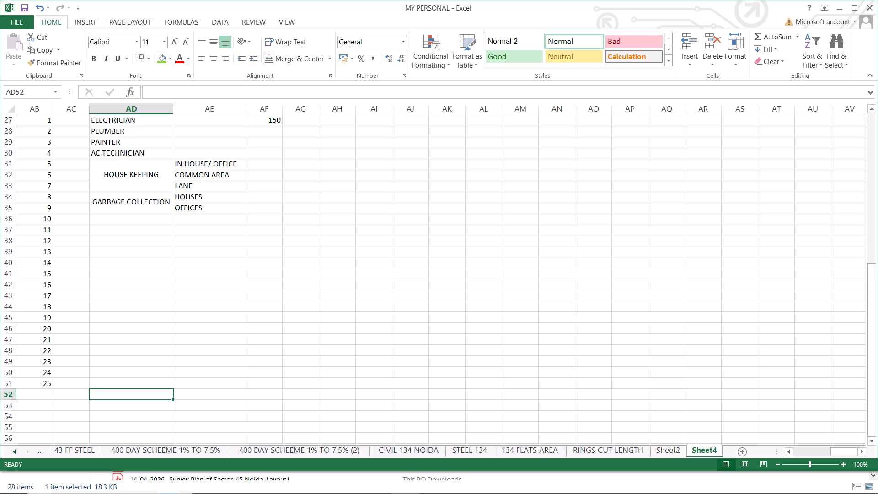
key(g)
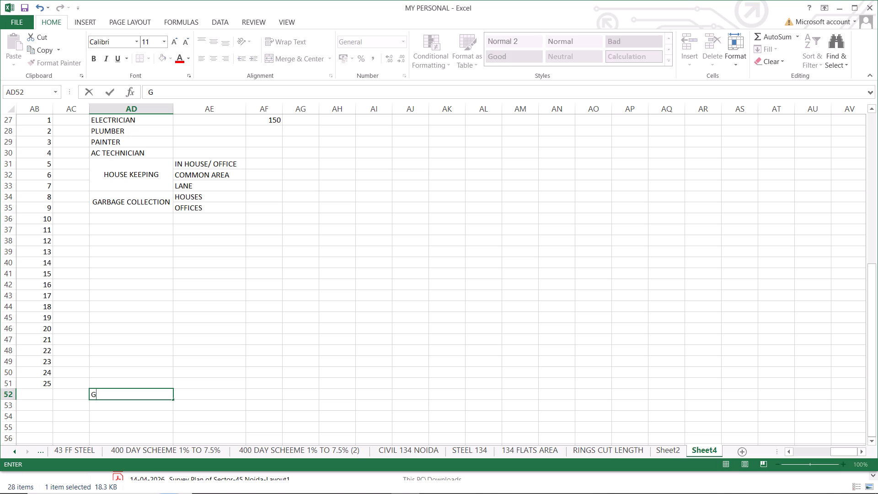
key(period)
text(S.T)
key(space)
text(AS APPLICABLE)
key(space)
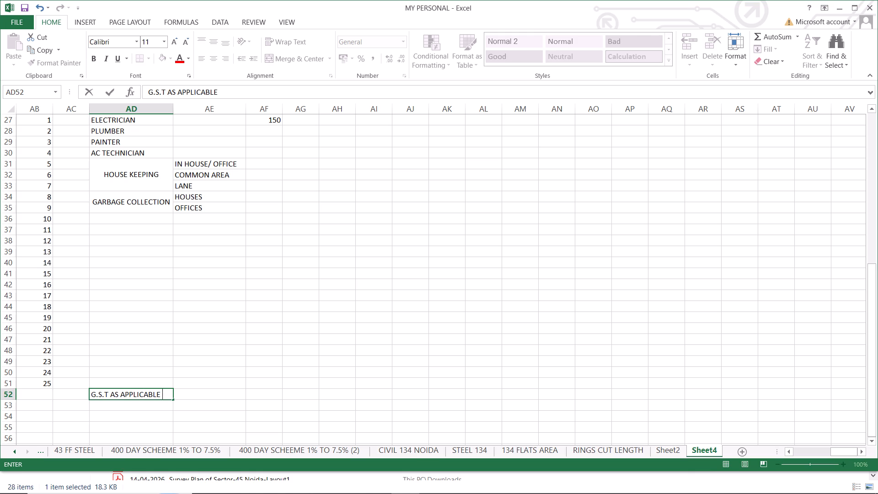
text(EXTRA)
key(space)
text(ON BILLS)
click(353, 425)
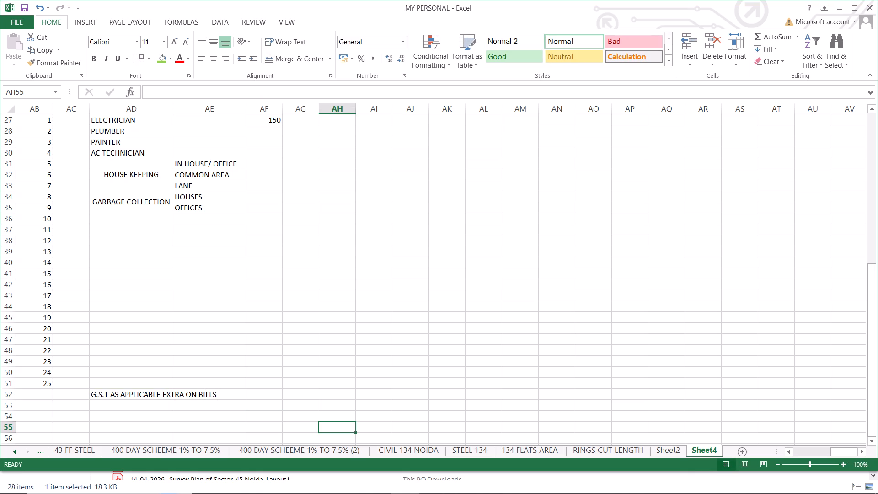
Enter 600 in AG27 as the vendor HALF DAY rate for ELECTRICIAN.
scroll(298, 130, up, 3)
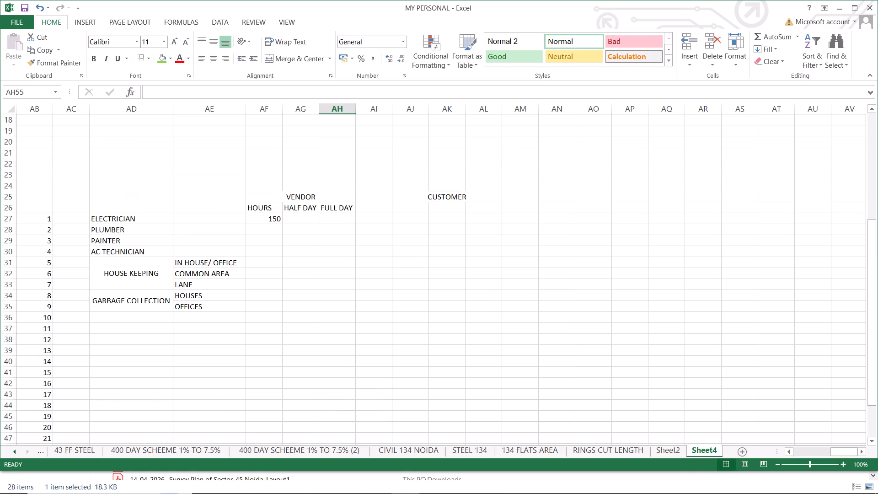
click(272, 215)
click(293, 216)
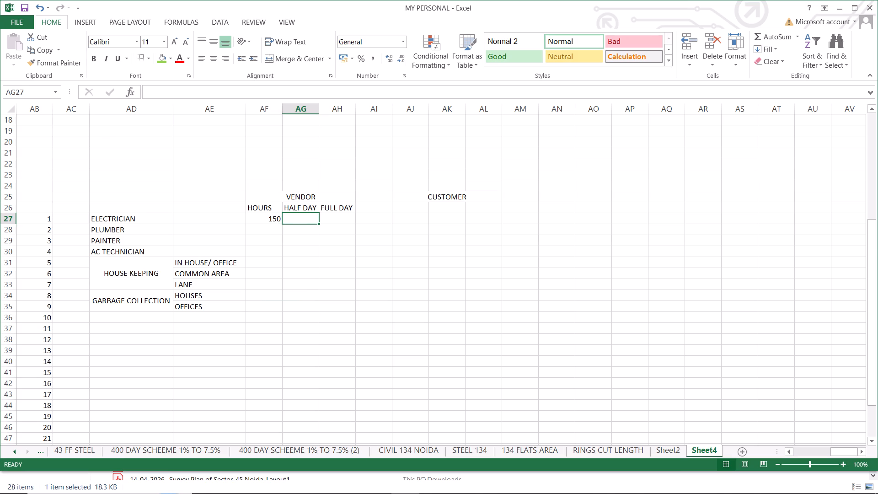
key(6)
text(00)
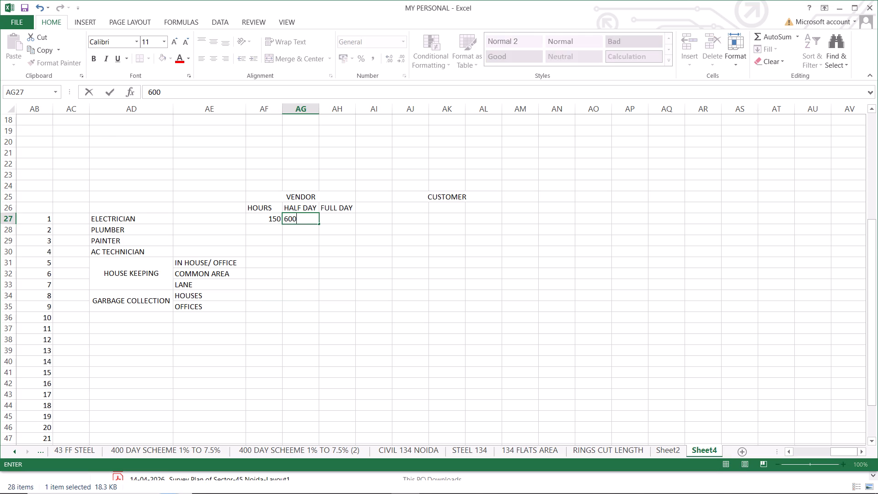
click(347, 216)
Set the ELECTRICIAN vendor HALF DAY rate in AG27 to 500.
click(304, 216)
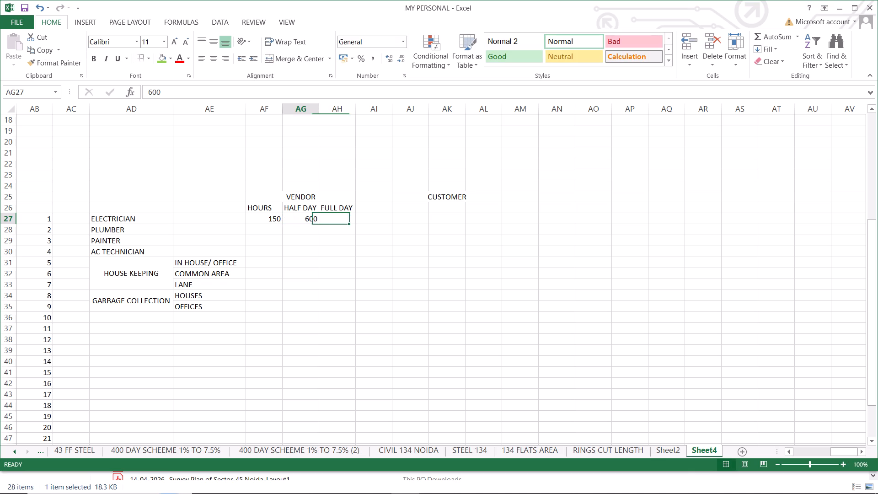
text(500)
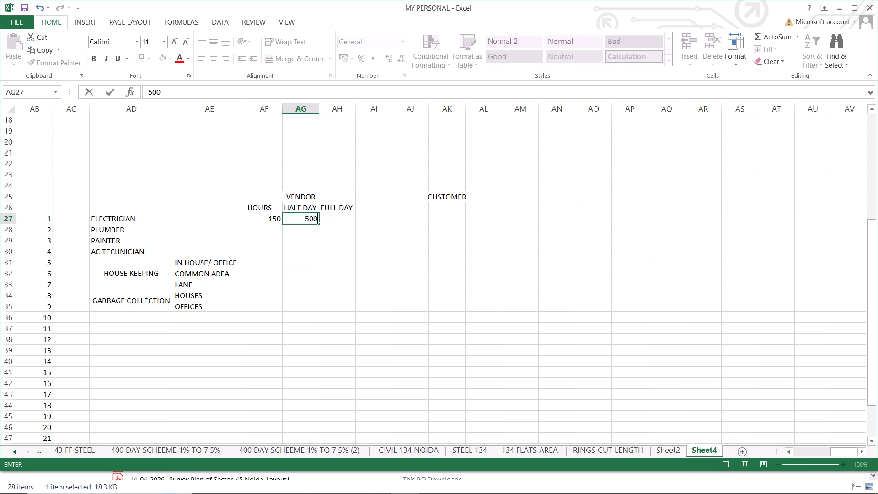
click(347, 223)
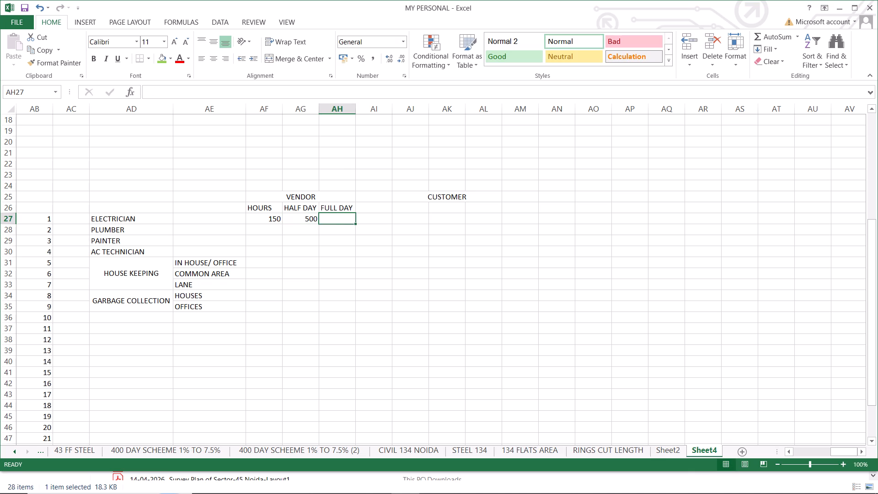
Enter 800 in AH27 as the vendor FULL DAY rate for ELECTRICIAN.
click(311, 219)
click(271, 217)
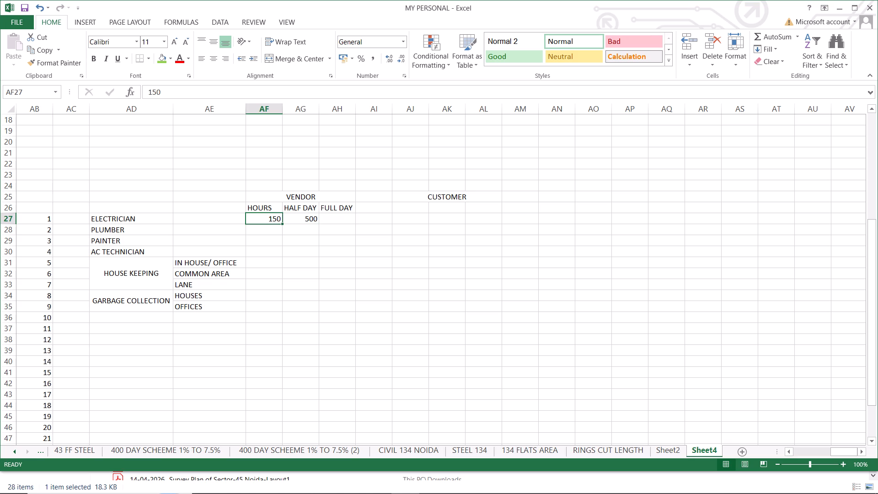
click(310, 217)
click(338, 217)
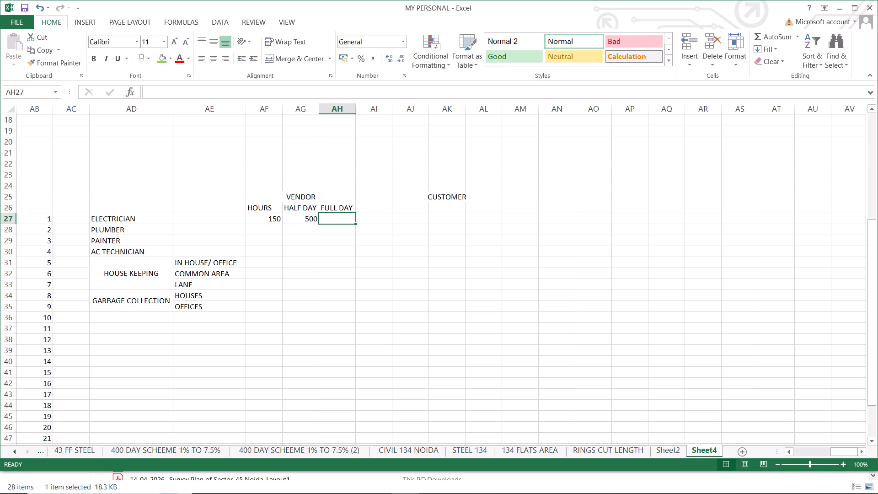
key(8)
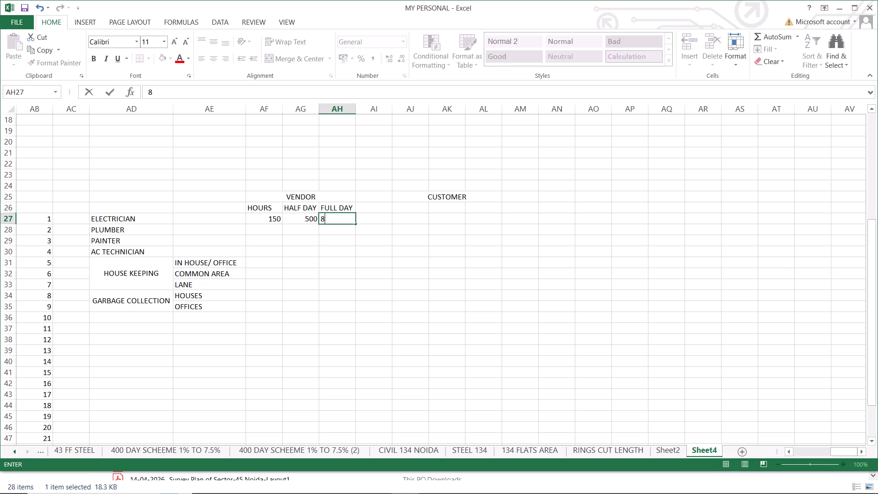
text(00)
click(379, 263)
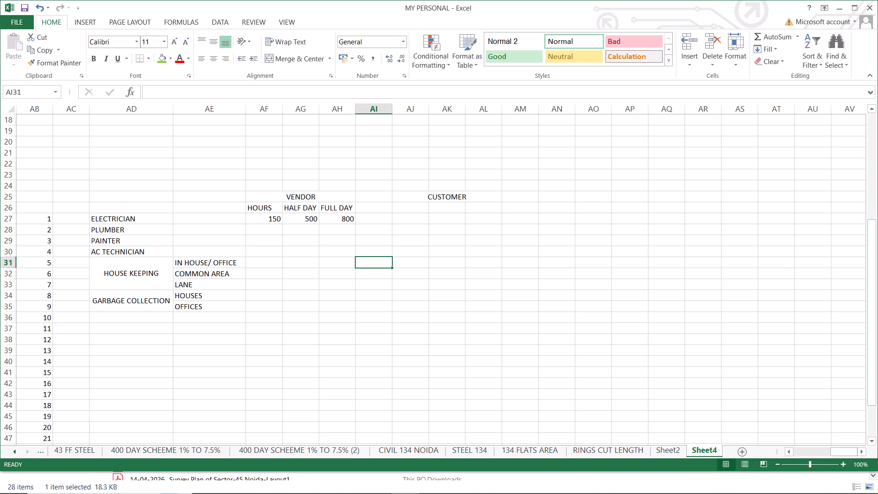
Center the ELECTRICIAN vendor rates in AF27:AH27 horizontally and align them to the middle vertically.
drag(268, 222, 341, 220)
click(214, 61)
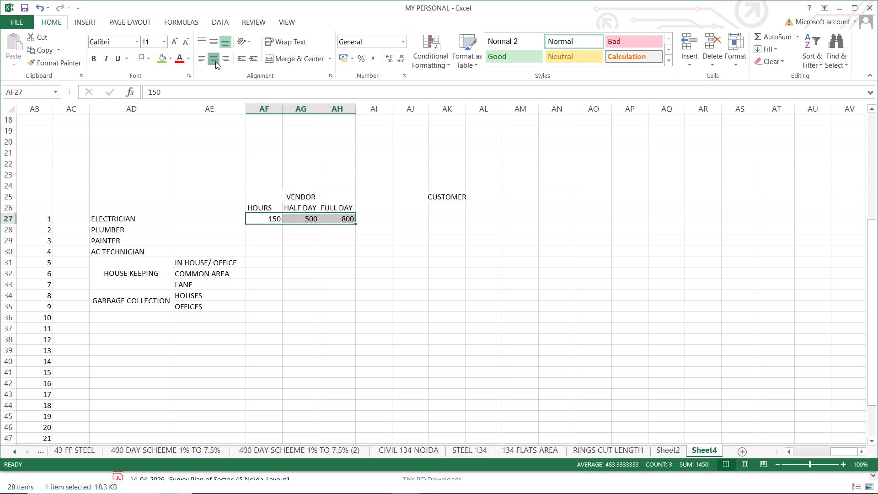
click(218, 39)
click(348, 217)
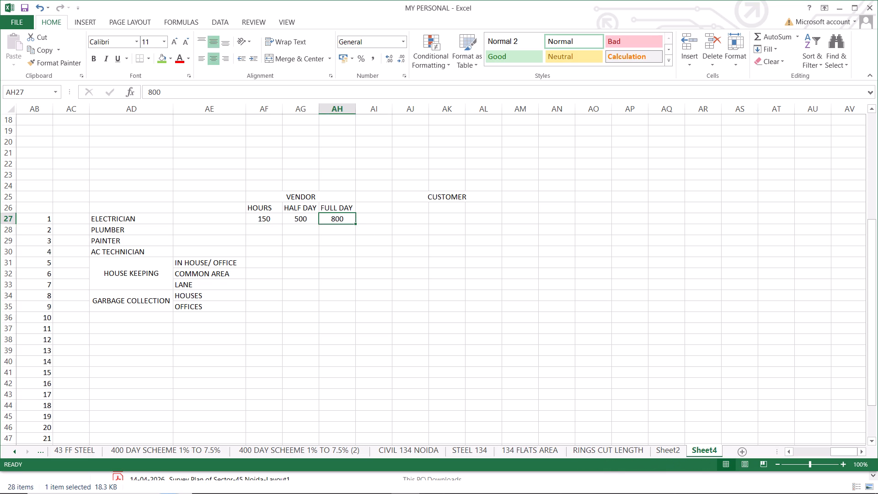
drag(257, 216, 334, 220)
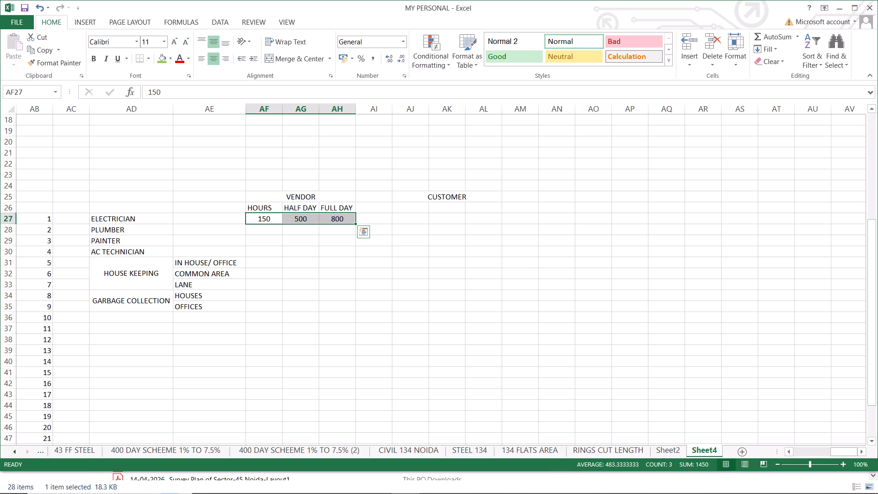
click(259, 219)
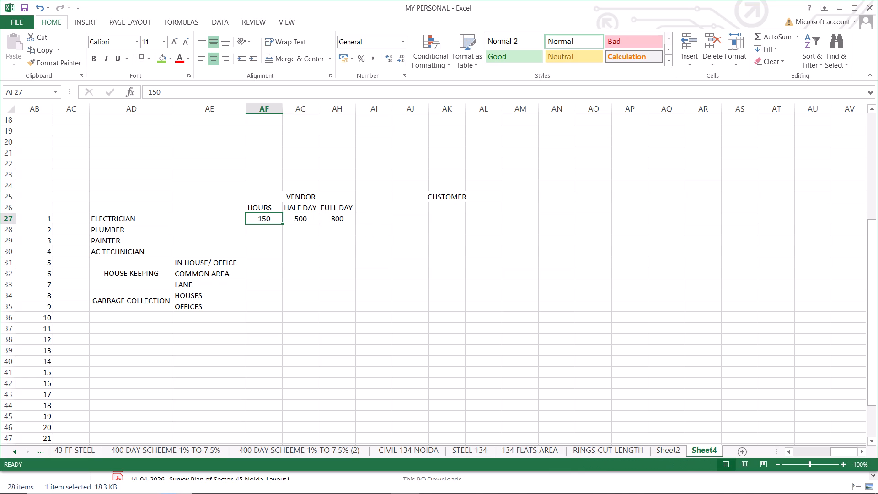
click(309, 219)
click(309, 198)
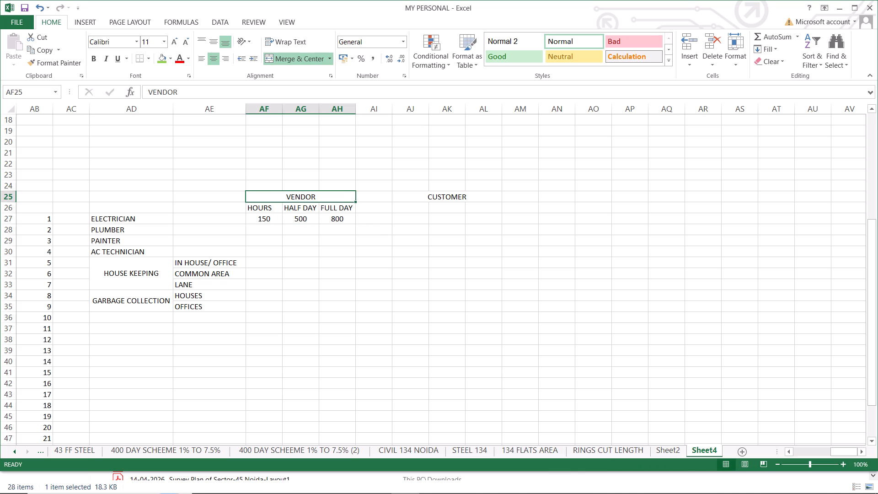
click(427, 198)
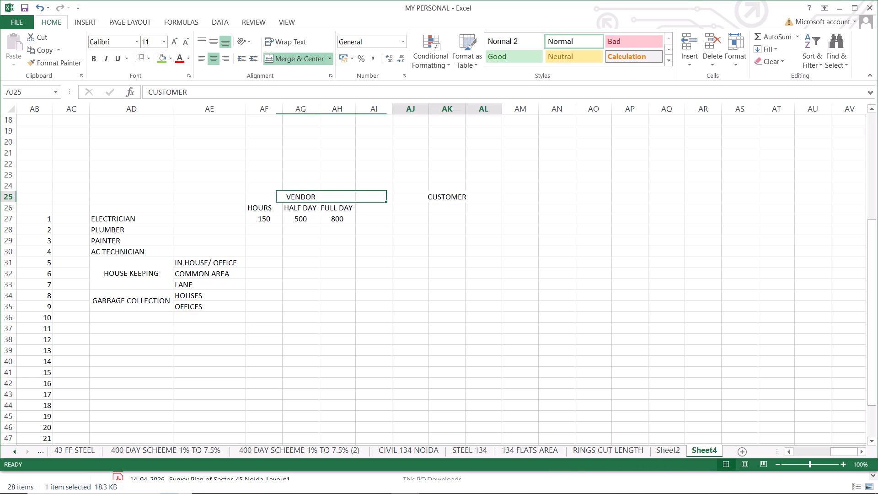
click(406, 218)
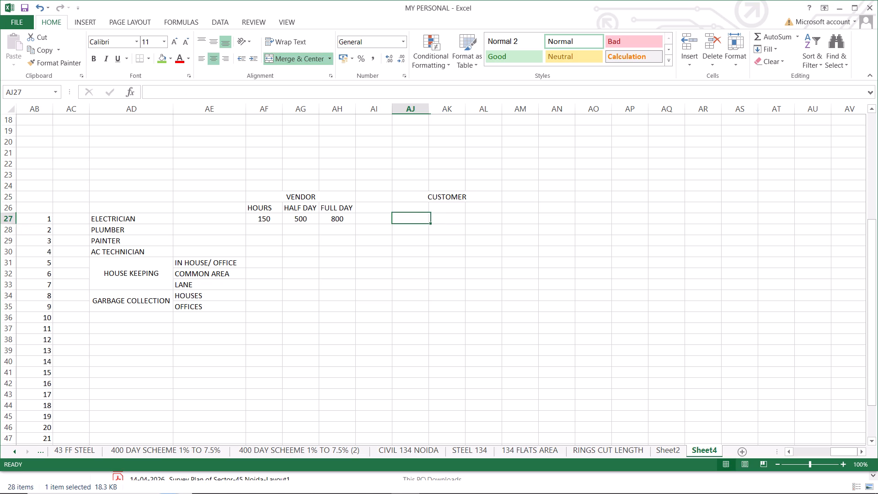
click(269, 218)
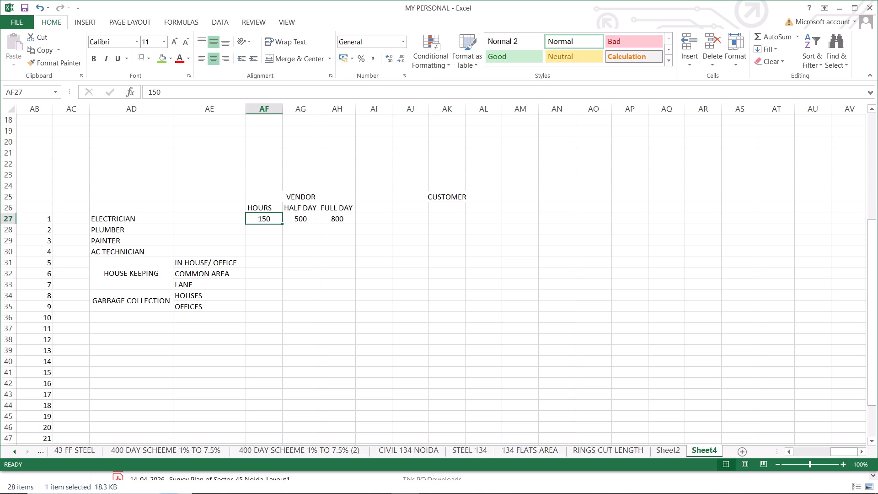
Change the merged VENDOR heading in AF25 to VENDOR'S RATE.
click(300, 200)
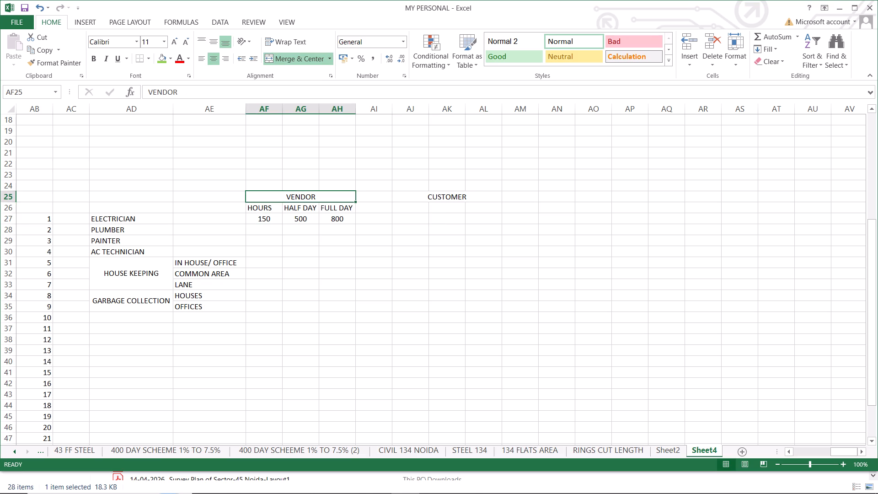
double_click(319, 198)
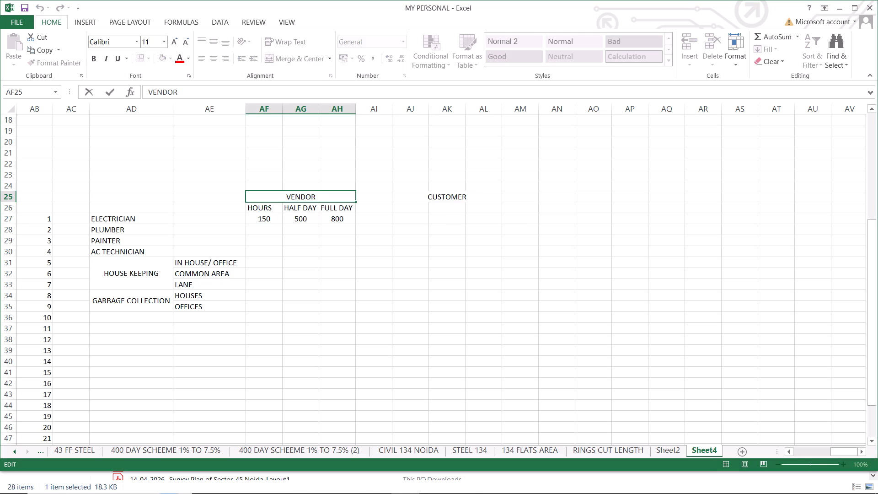
key(apostrophe)
text(S RATE)
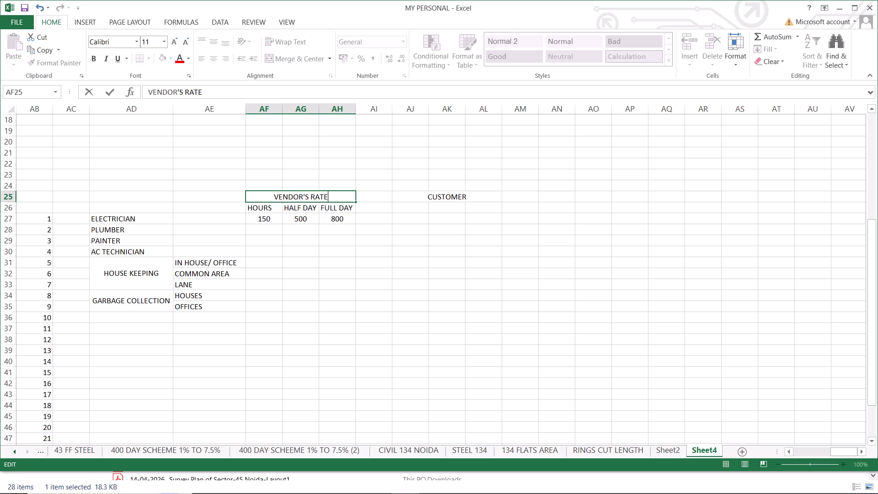
click(378, 239)
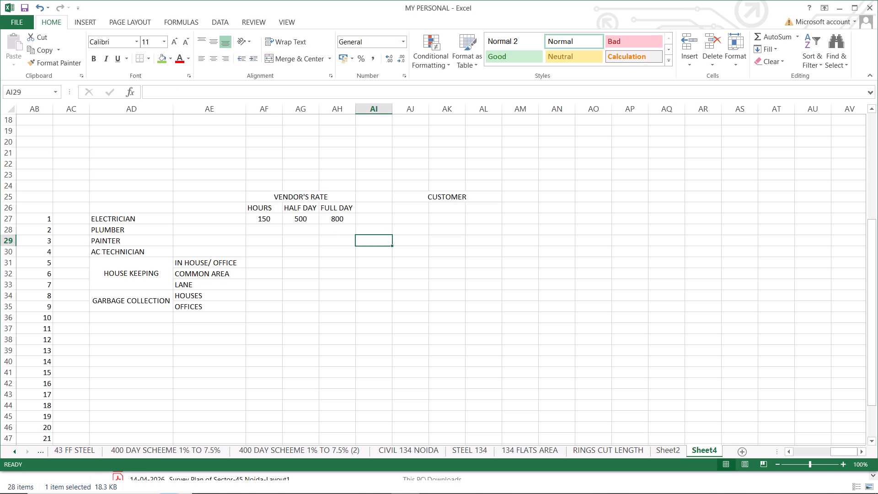
Change the merged CUSTOMER heading in AJ25 to CUSTOMER'S RATE.
click(461, 193)
click(192, 93)
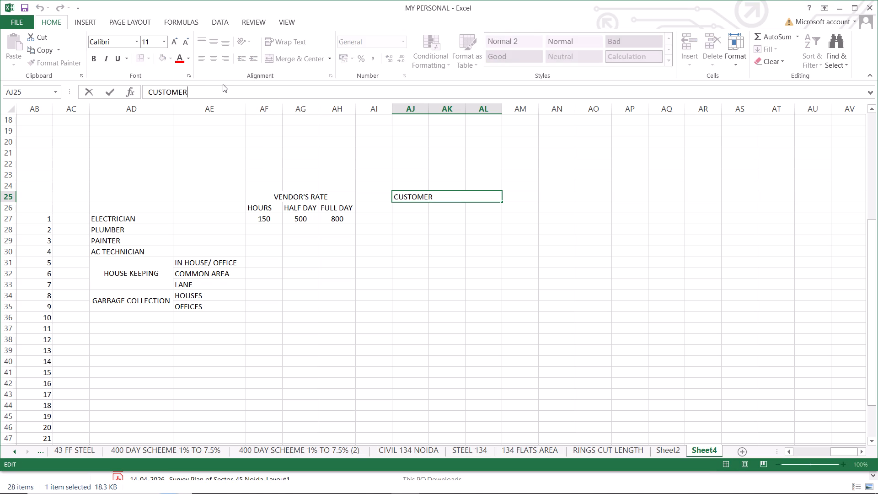
key(apostrophe)
text(S RATE)
click(398, 280)
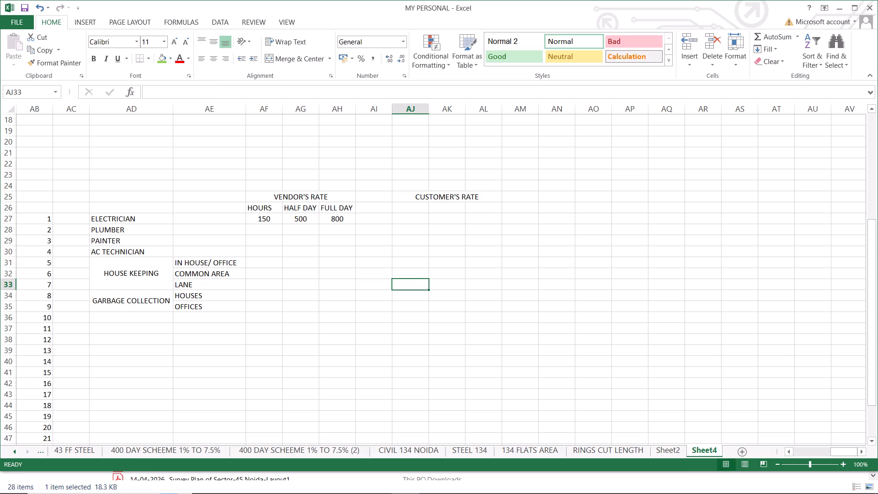
Copy the HOURS, HALF DAY and FULL DAY headings from AF26:AH26 to AJ26:AL26 under CUSTOMER'S RATE.
drag(271, 209, 333, 207)
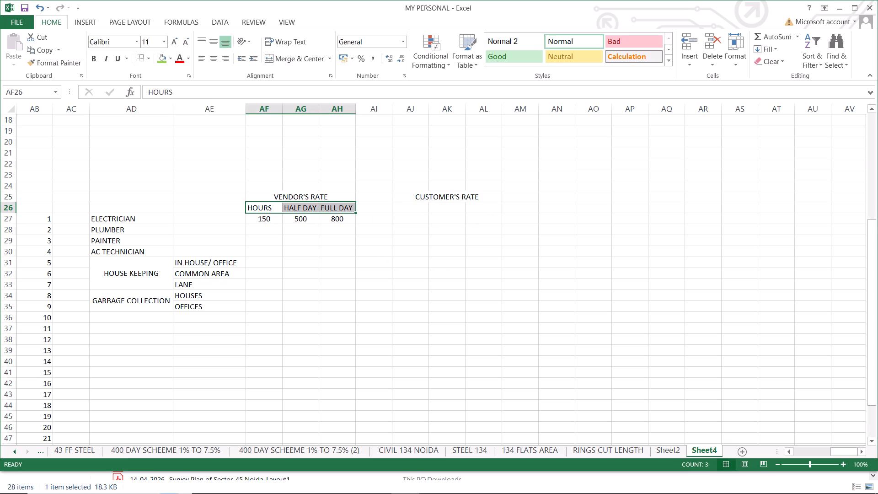
click(46, 54)
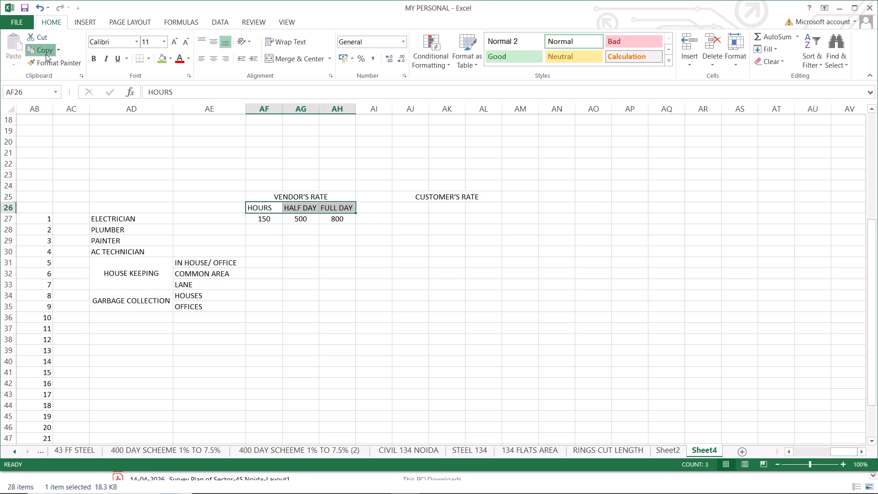
click(411, 204)
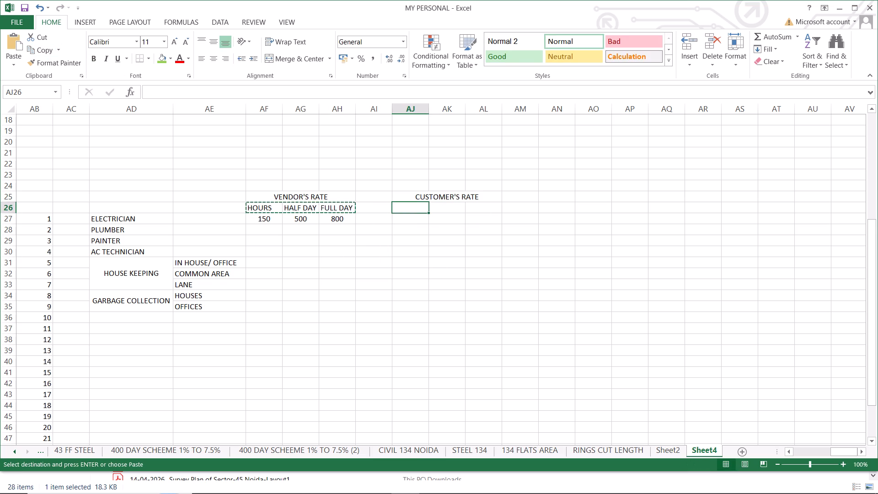
key(Return)
click(425, 259)
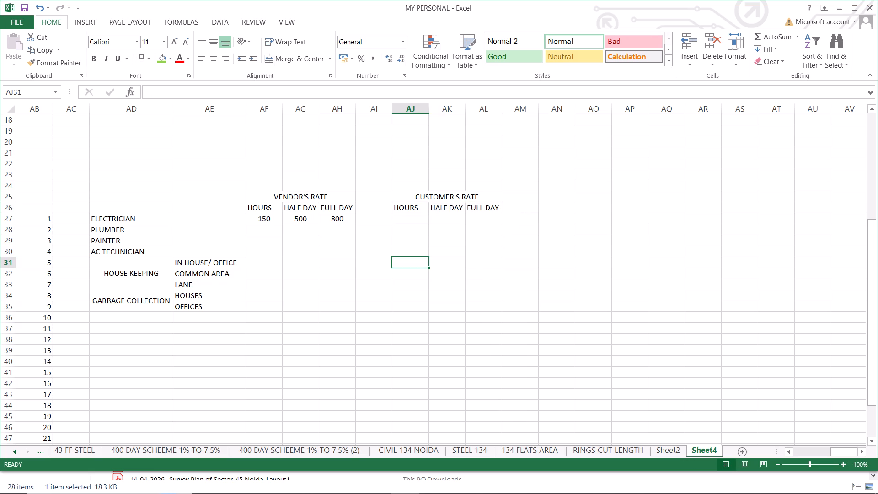
click(450, 196)
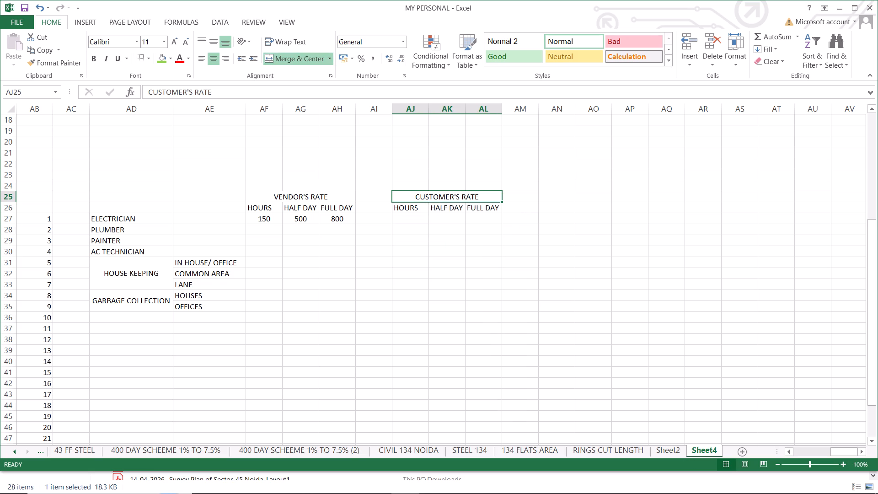
Change the ELECTRICIAN vendor's rates in AF27:AH27 to 120 for HOURS, 400 for HALF DAY and 700 for FULL DAY.
click(413, 217)
click(265, 217)
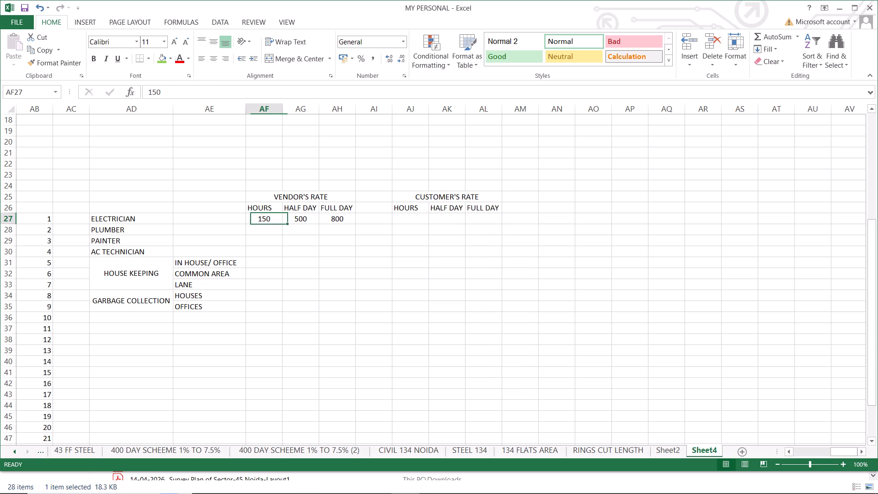
text(120)
click(307, 216)
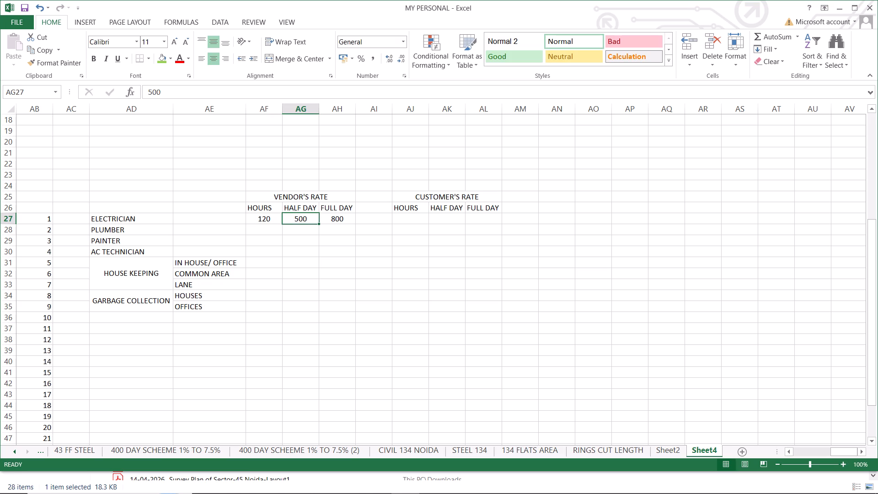
click(299, 216)
text(400)
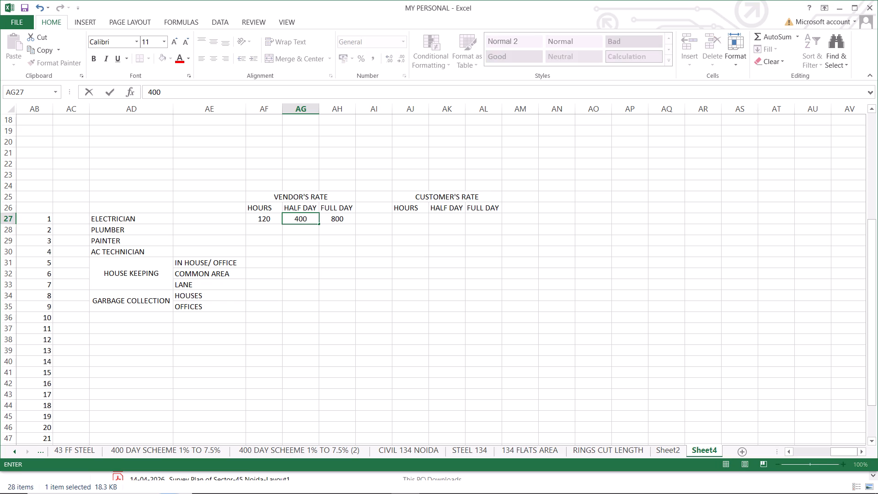
click(337, 220)
click(305, 219)
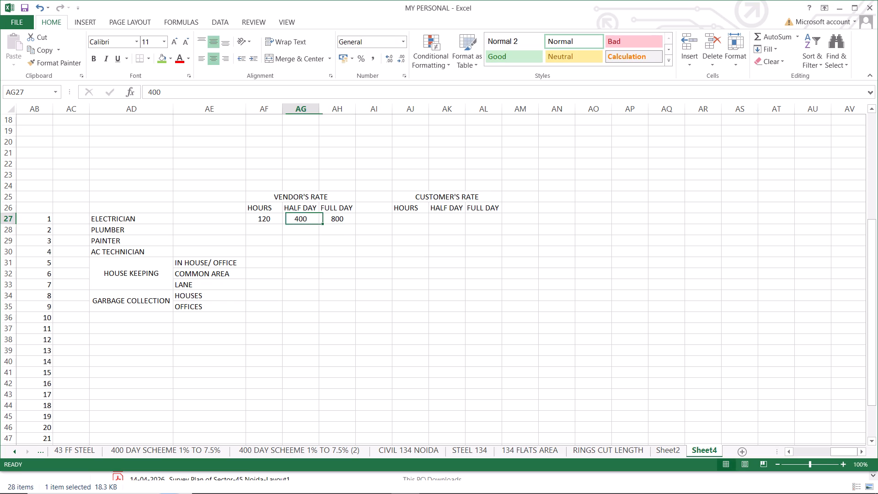
click(340, 216)
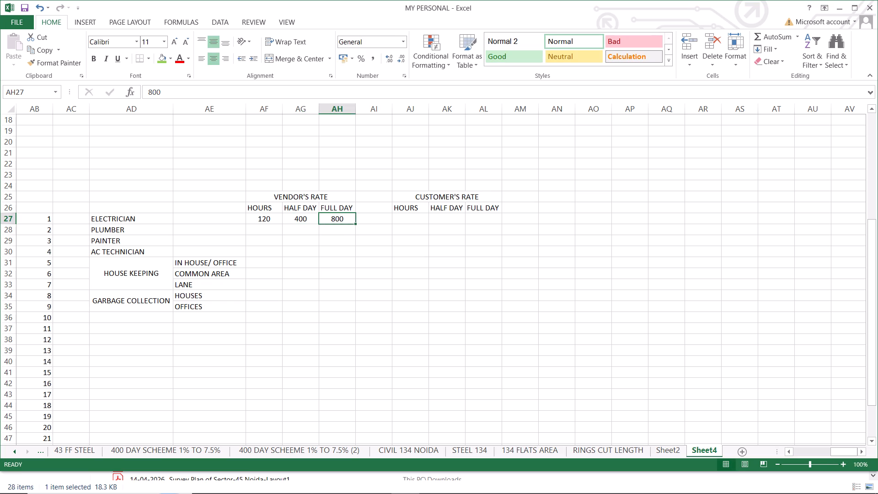
click(273, 218)
click(307, 217)
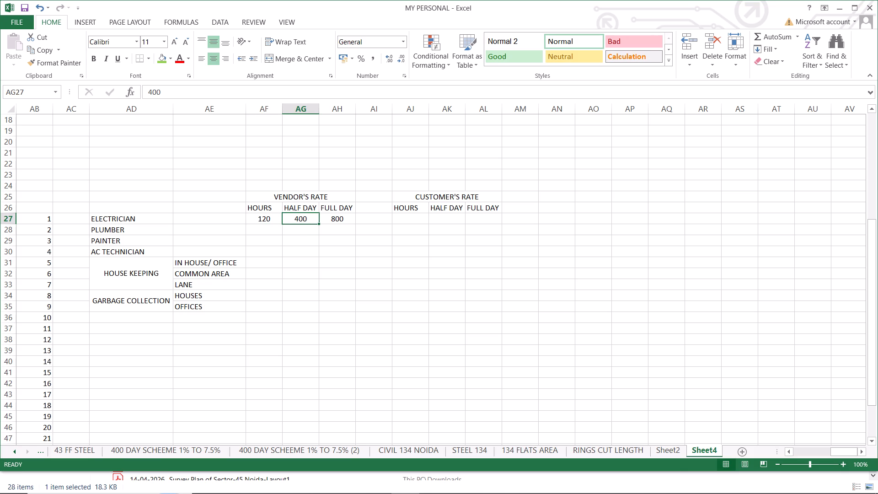
click(343, 218)
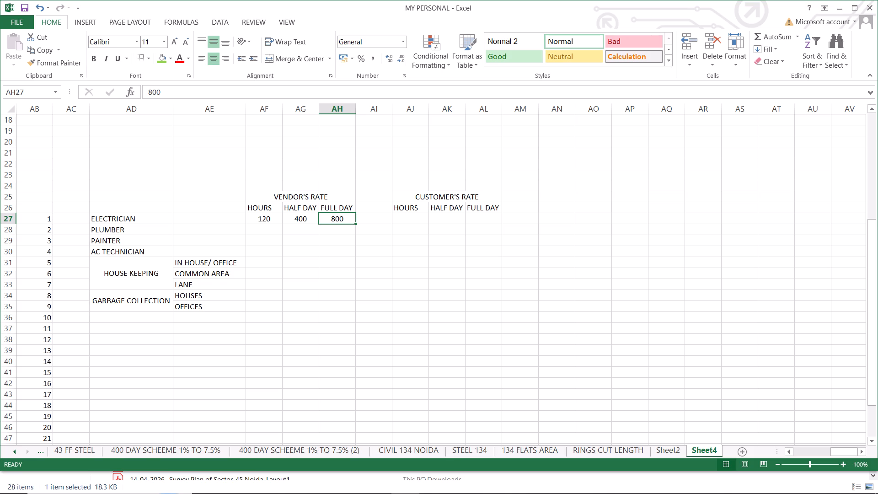
text(700)
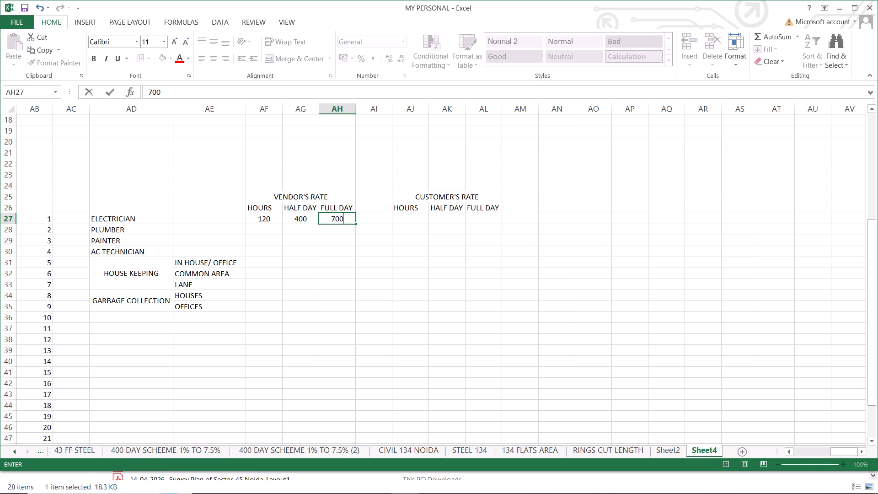
click(362, 239)
Enter the ELECTRICIAN customer's rates in AJ27:AL27: 180 for HOURS, 550 for HALF DAY and 900 for FULL DAY.
click(403, 214)
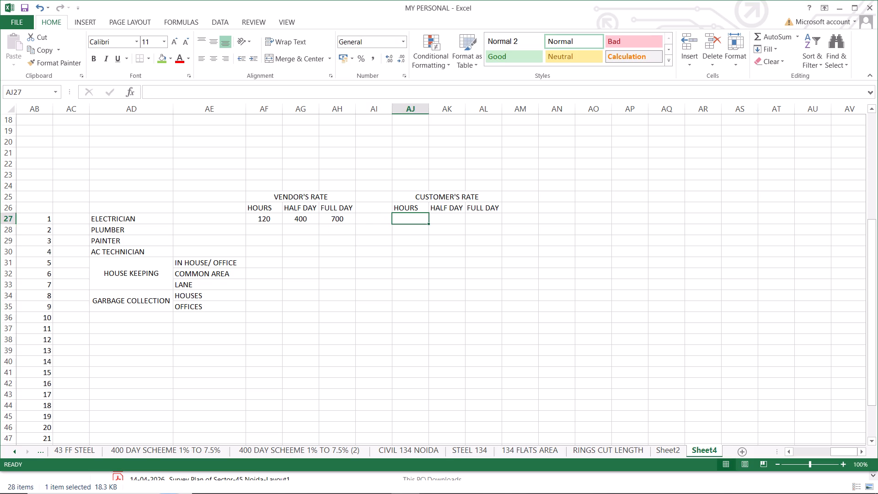
text(150)
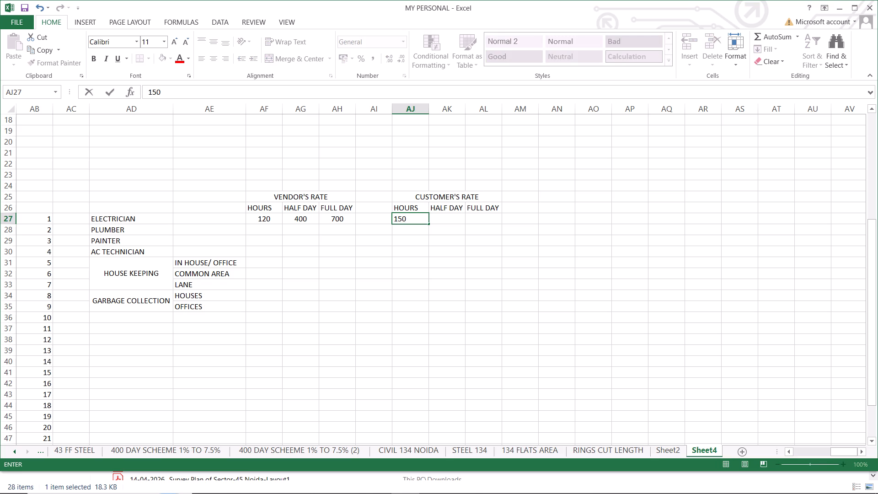
click(401, 218)
key(BackSpace)
key(8)
click(454, 220)
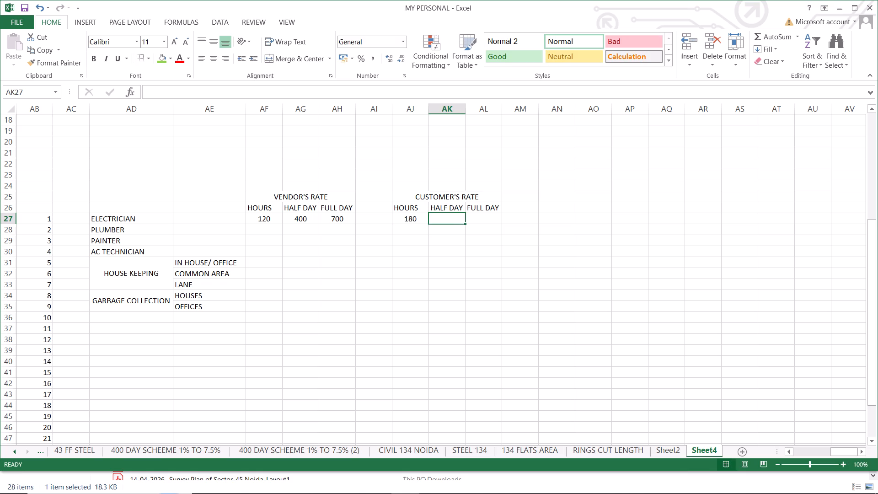
text(550)
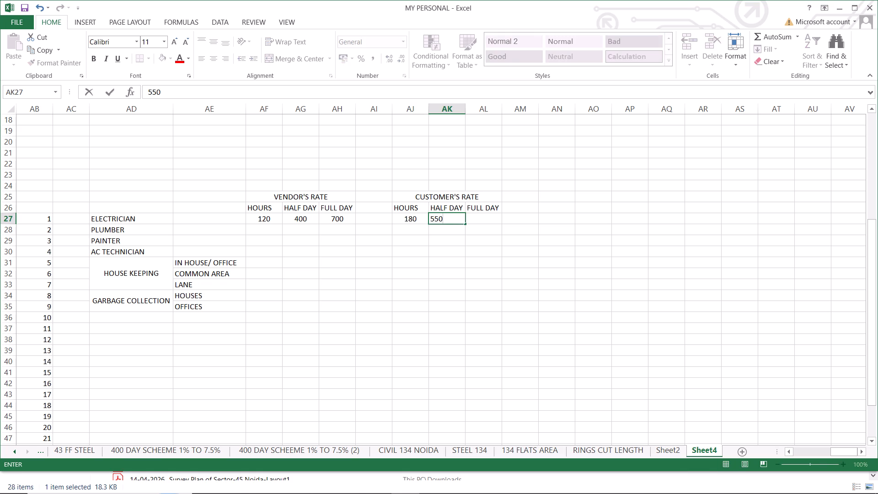
click(479, 216)
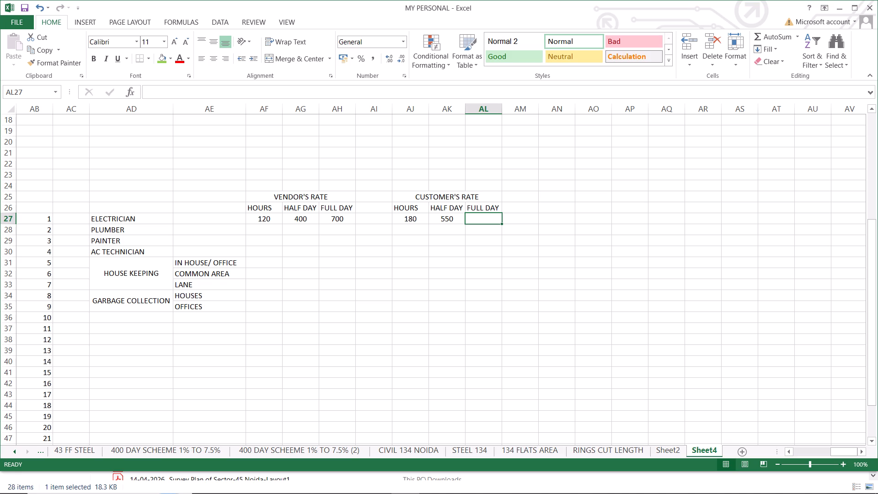
text(900)
key(Return)
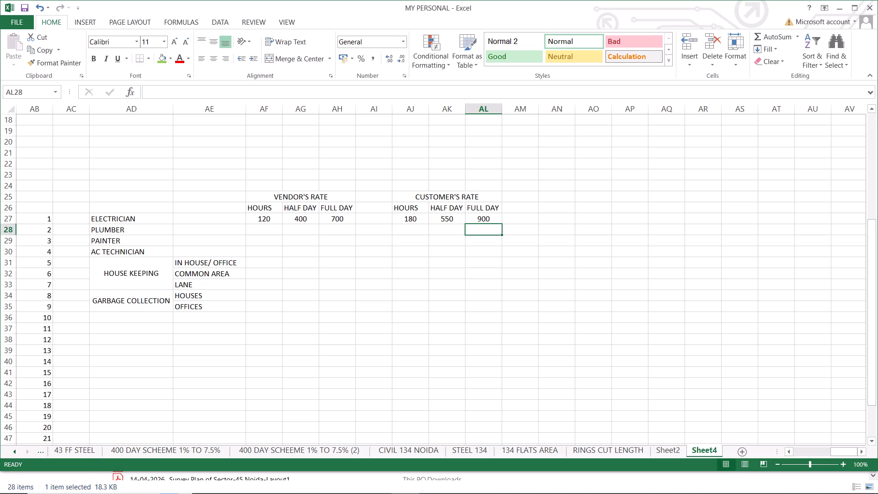
click(427, 253)
drag(410, 220, 426, 220)
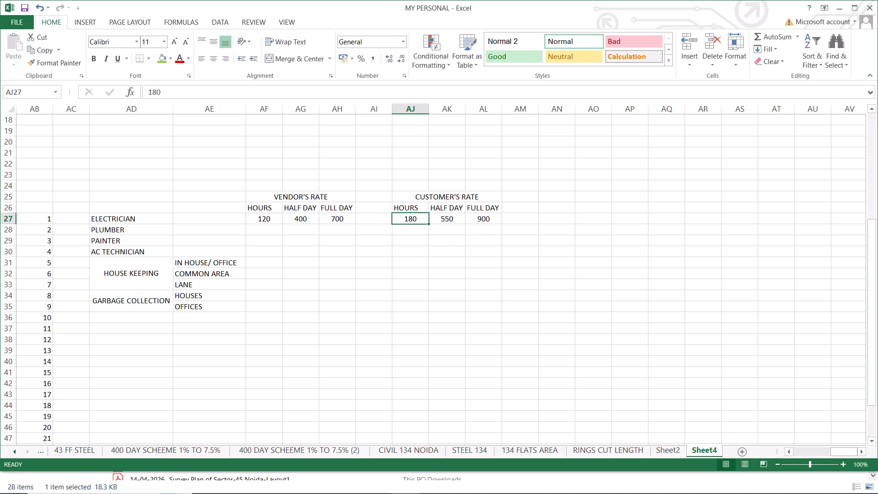
drag(426, 220, 473, 220)
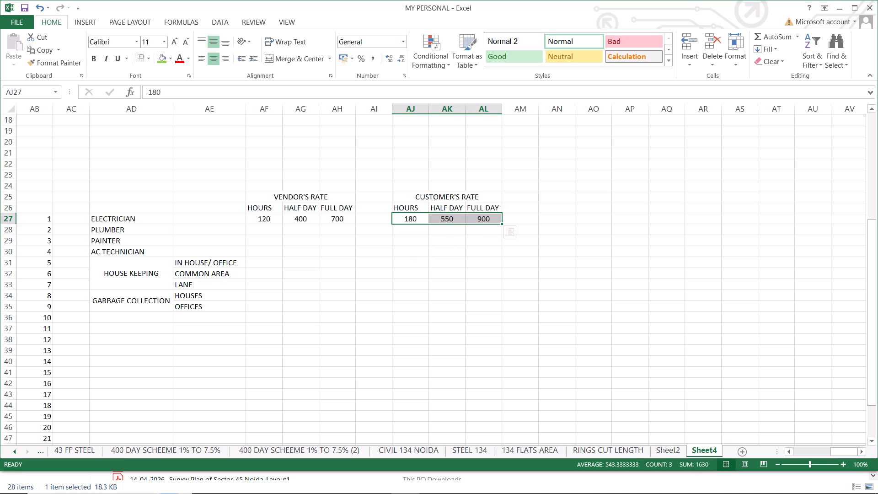
click(359, 238)
Enter the PLUMBER vendor's rates in AF28:AH28: 130 for HOURS, 425 for HALF DAY and 750 for FULL DAY.
click(265, 222)
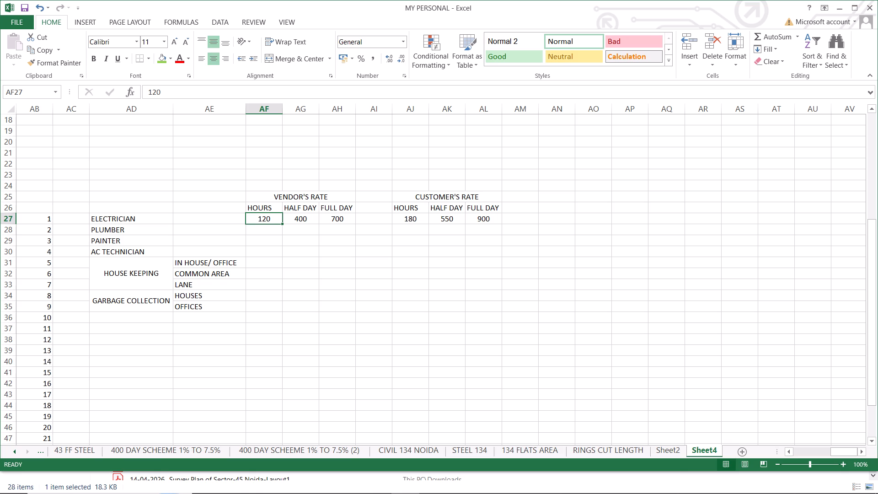
click(260, 229)
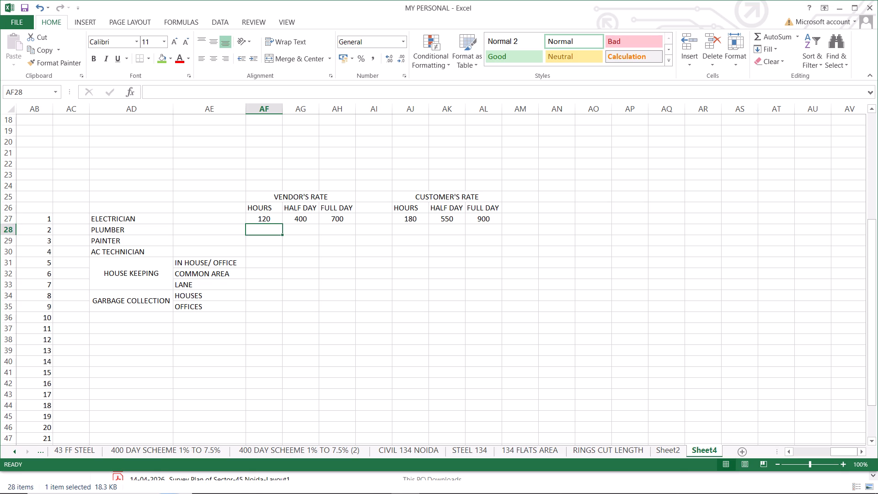
text(120)
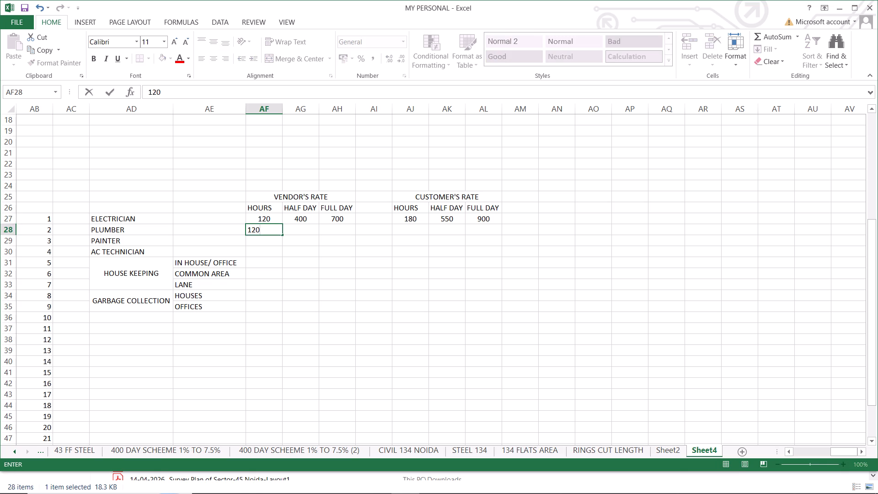
click(307, 231)
click(273, 231)
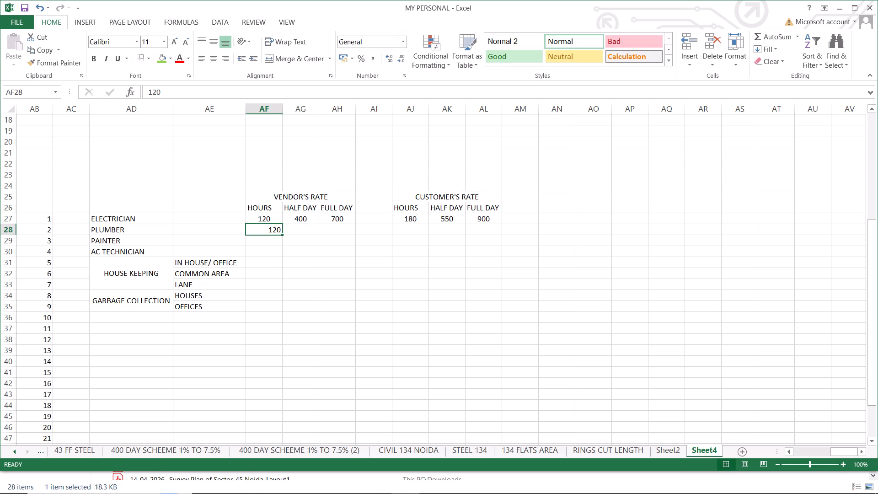
key(1)
text(30)
click(297, 230)
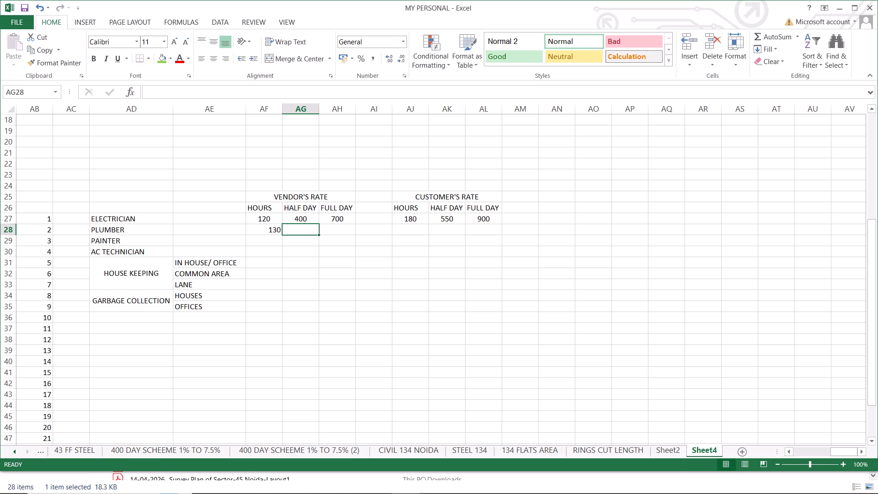
text(425)
click(335, 226)
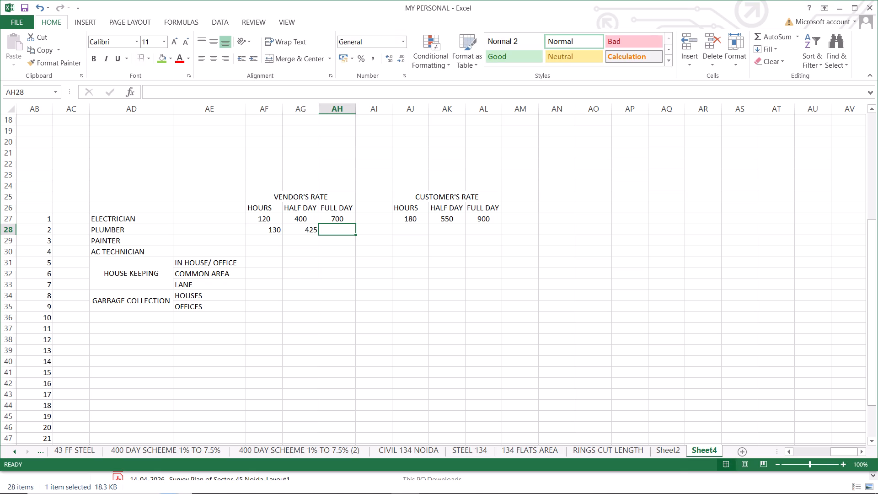
text(750)
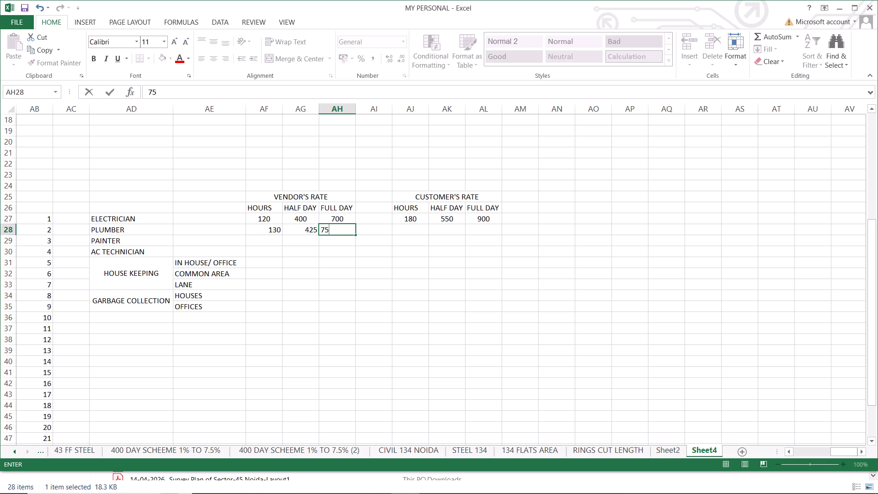
click(340, 253)
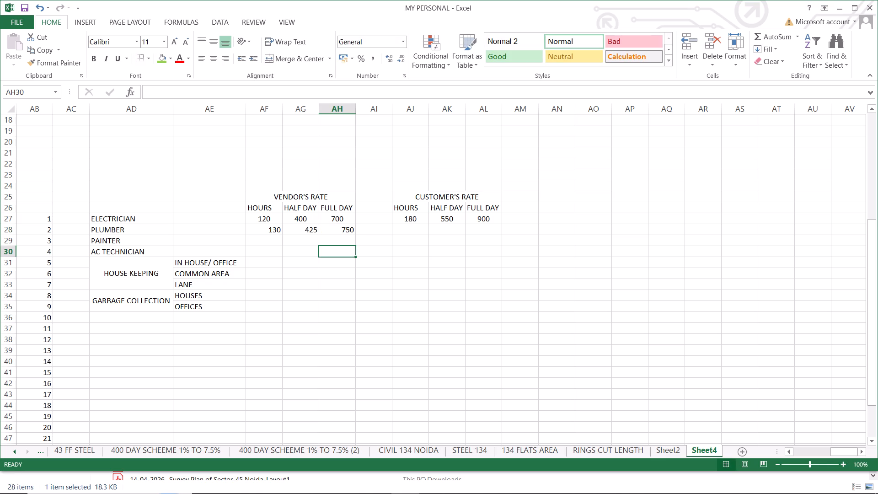
Enter the PLUMBER customer's rates in AJ28:AL28: 200 for HOURS, 600 for HALF DAY and 1000 for FULL DAY.
click(415, 228)
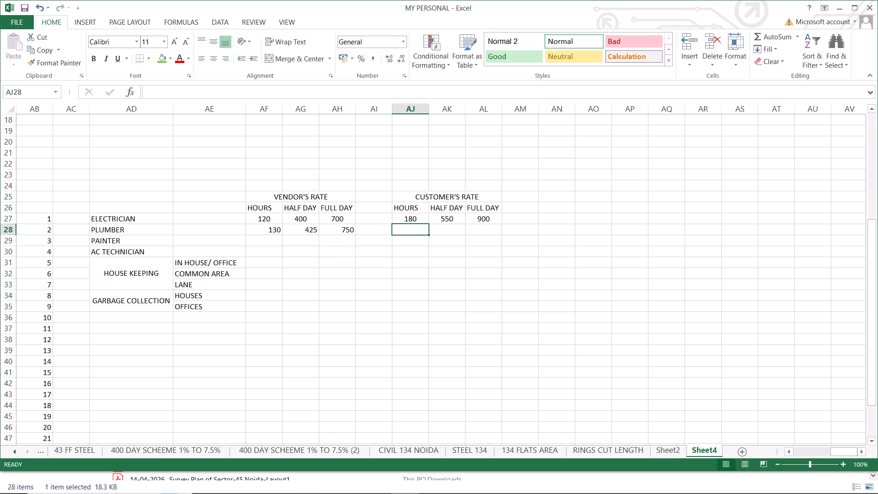
text(200)
click(448, 231)
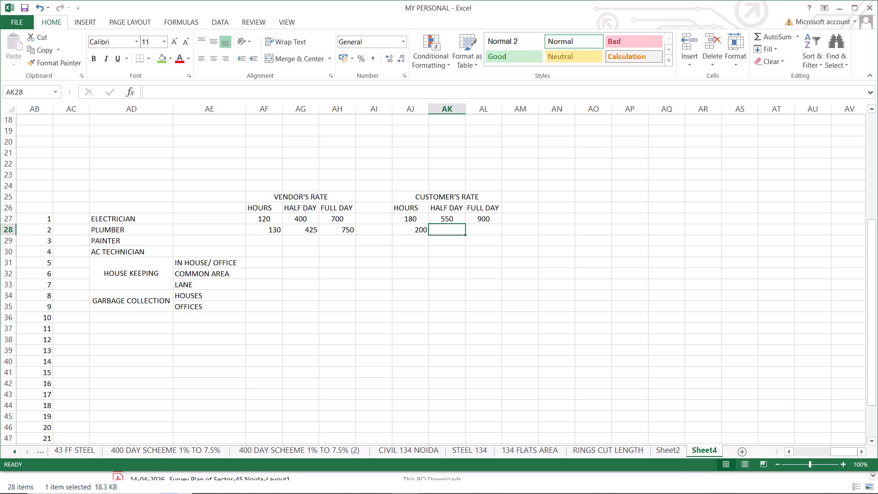
text(600)
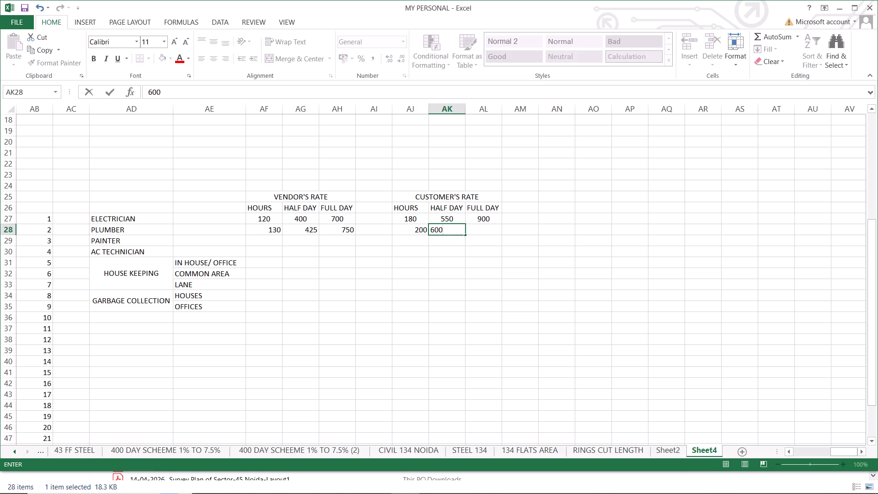
click(481, 230)
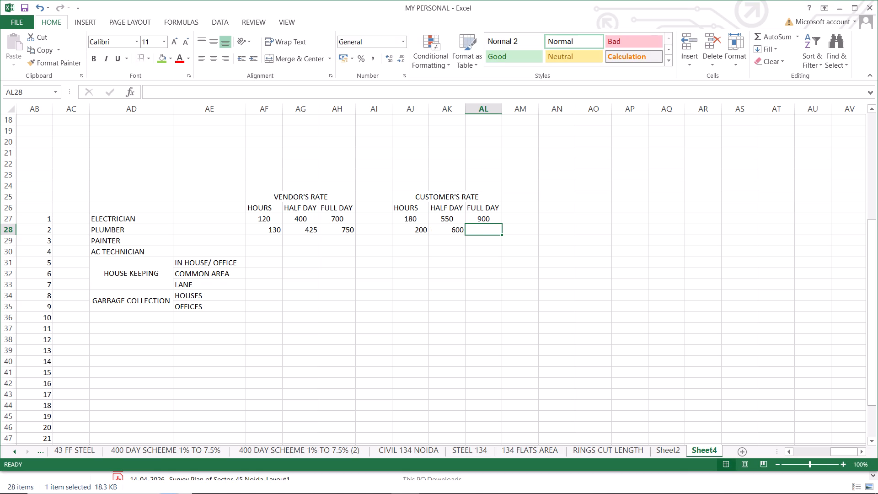
text(100)
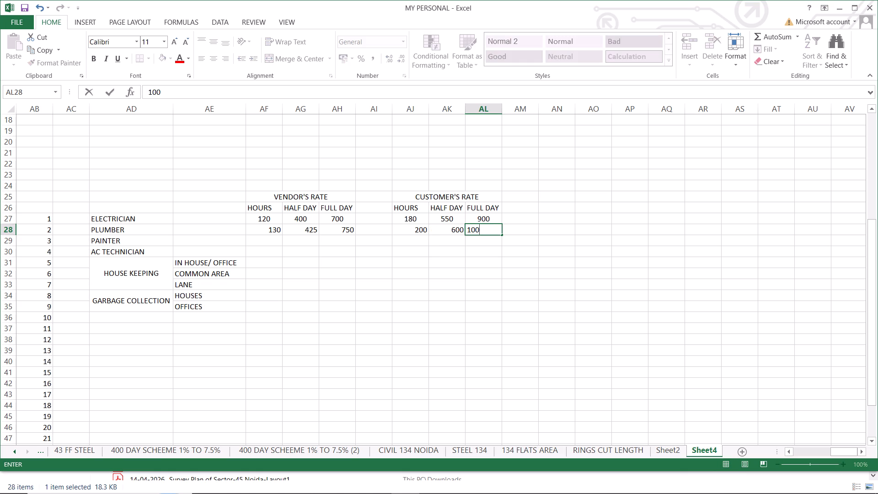
key(0)
key(Return)
click(343, 300)
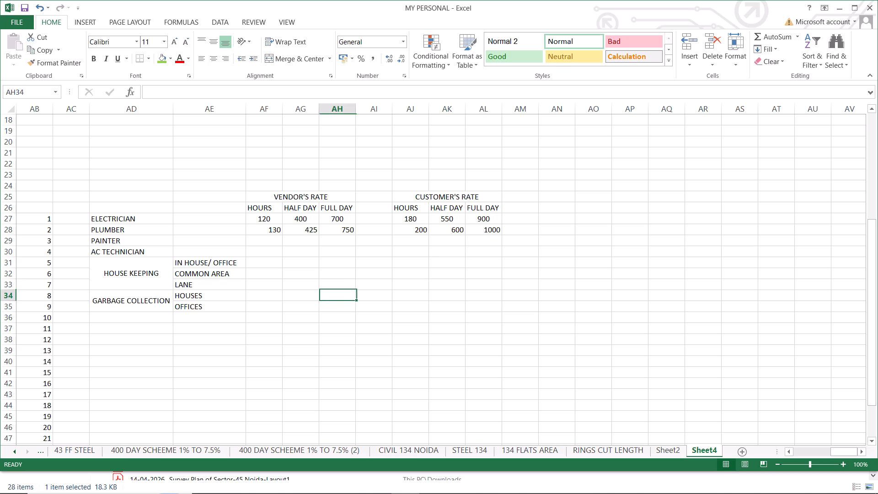
Center the contents of the rate cells AF27:AL39 horizontally and middle-align them vertically.
drag(260, 216, 514, 232)
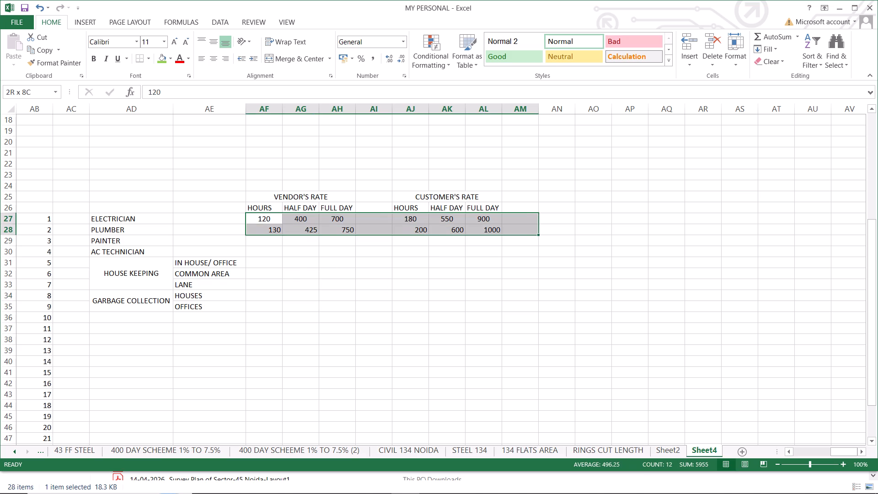
drag(514, 232, 478, 349)
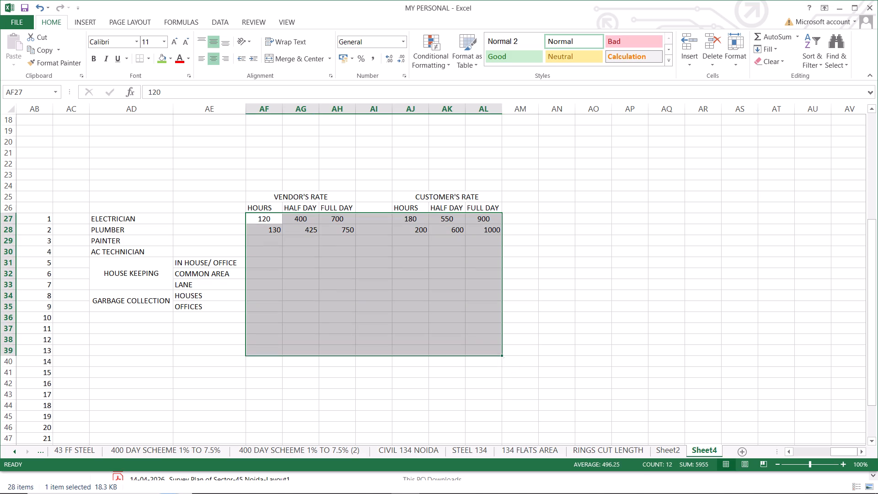
click(210, 58)
click(210, 58)
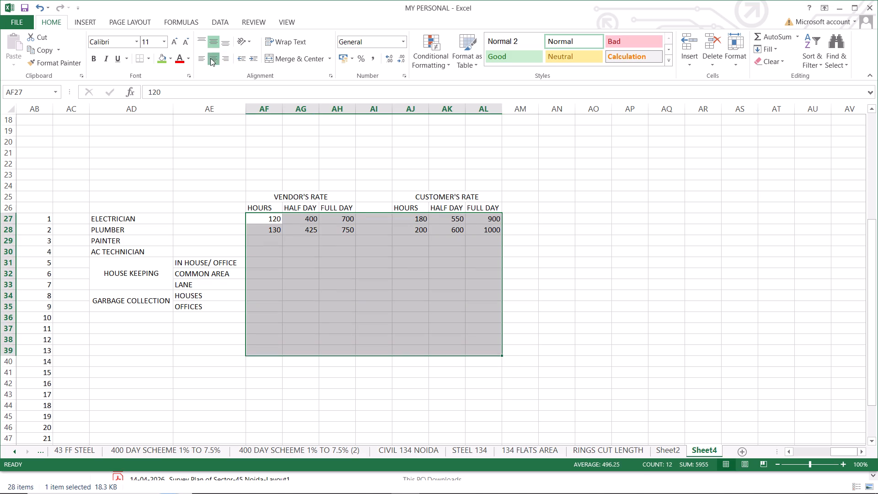
click(213, 40)
click(213, 40)
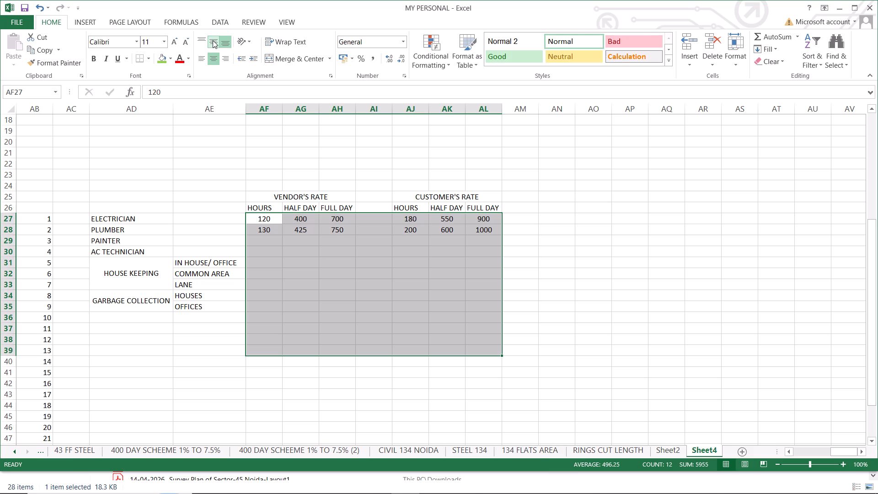
click(213, 40)
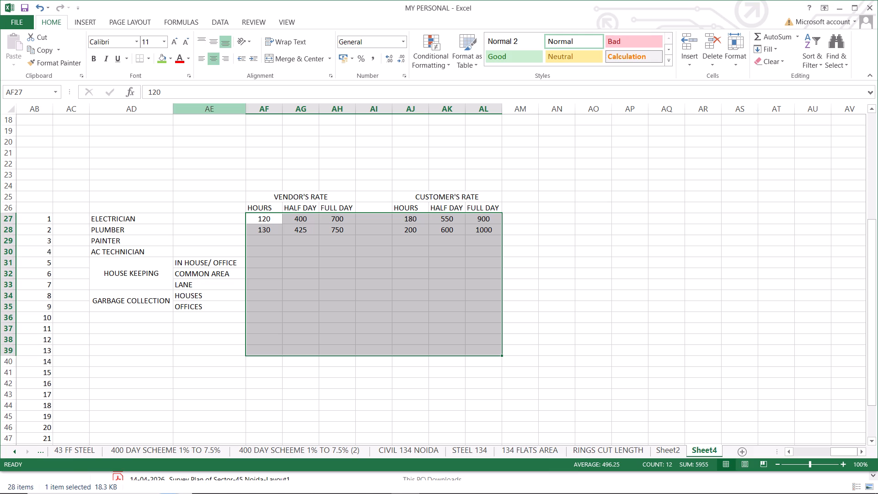
click(216, 43)
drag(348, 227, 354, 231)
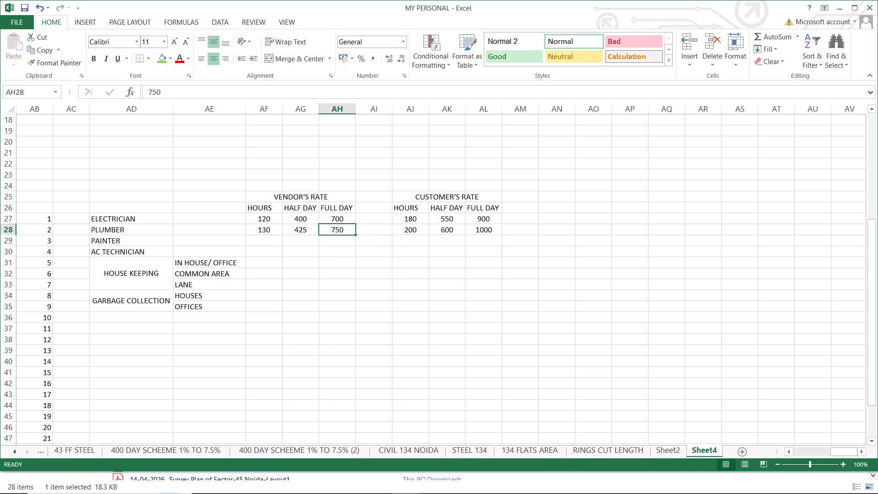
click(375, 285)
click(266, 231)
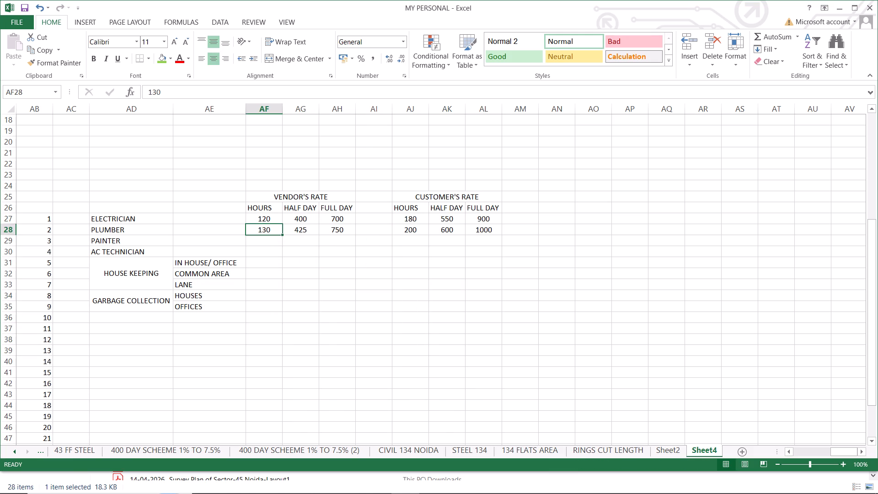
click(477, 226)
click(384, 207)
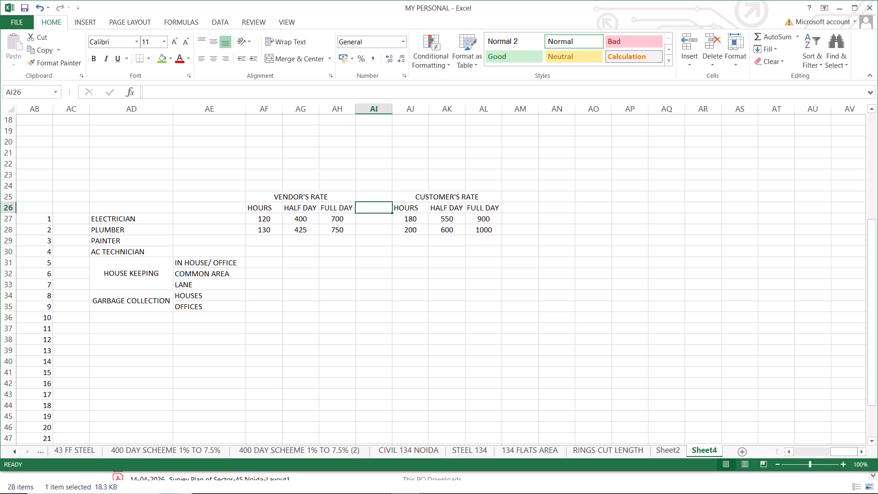
Fill the VENDOR'S RATE and CUSTOMER'S RATE heading cells with light green.
click(453, 194)
click(312, 195)
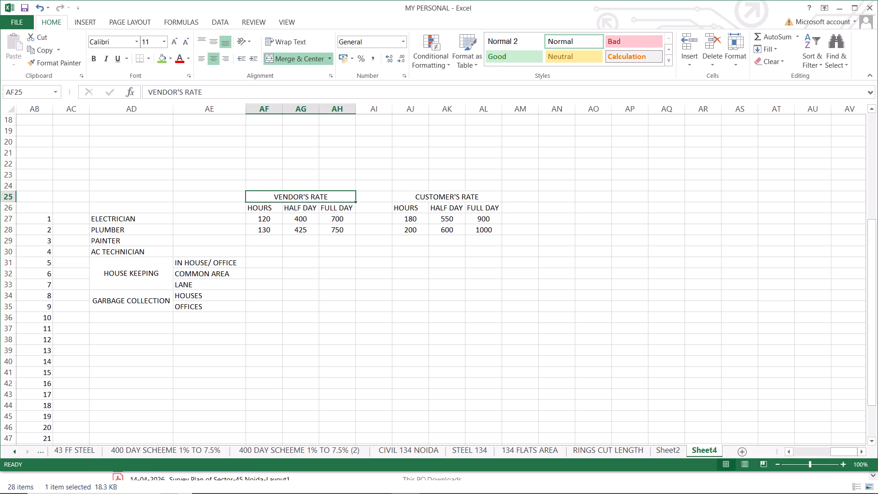
click(159, 58)
click(455, 196)
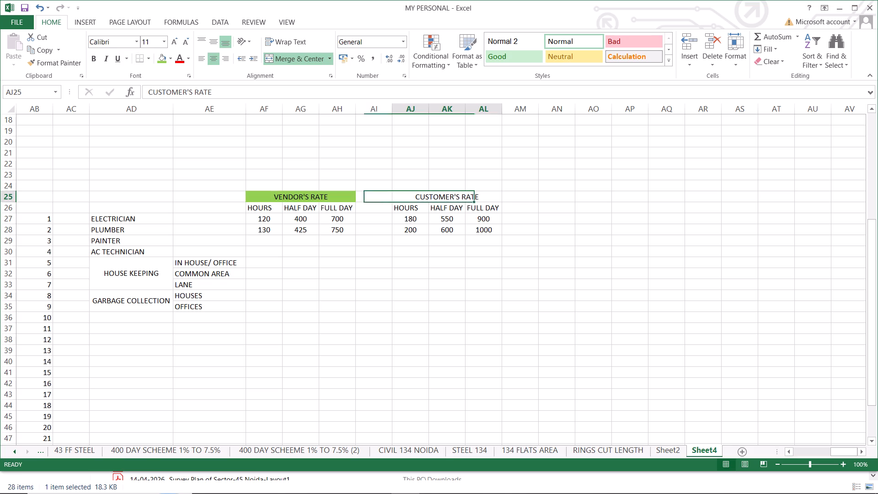
click(159, 60)
click(426, 301)
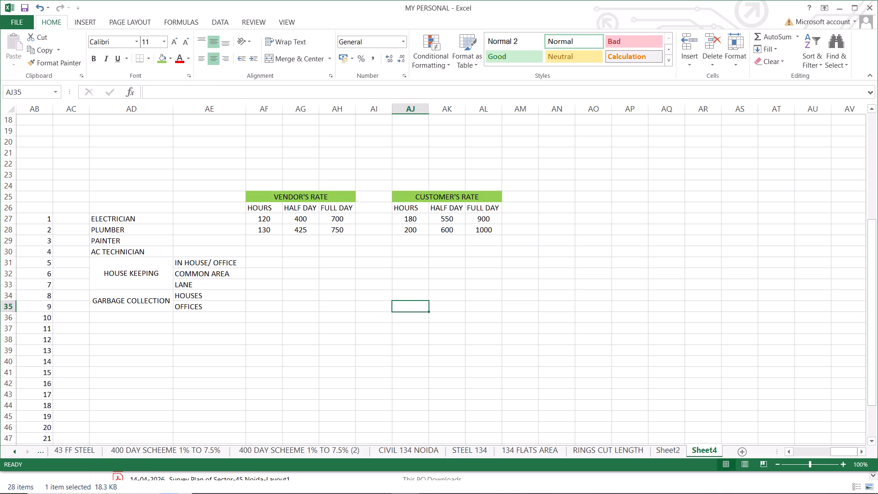
Look over the rate table, checking both rate headings, the PAINTER row and the HOUSE KEEPING sub-items.
scroll(299, 228, down, 2)
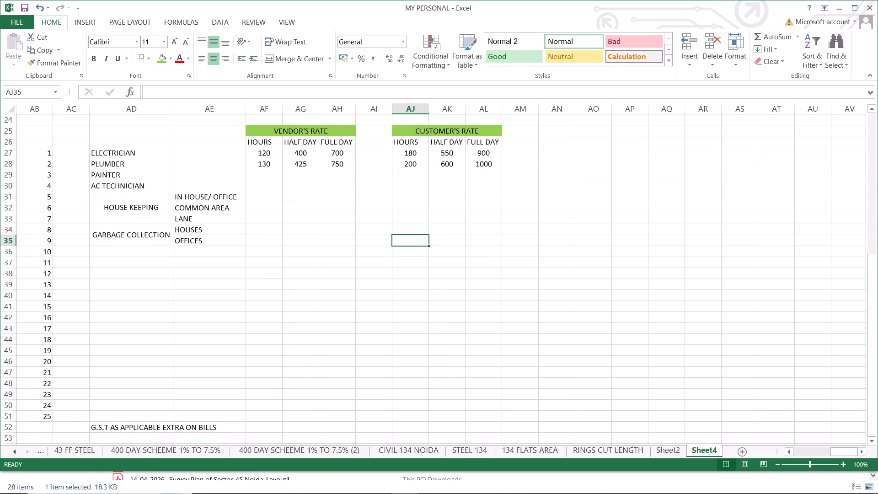
click(268, 175)
click(301, 129)
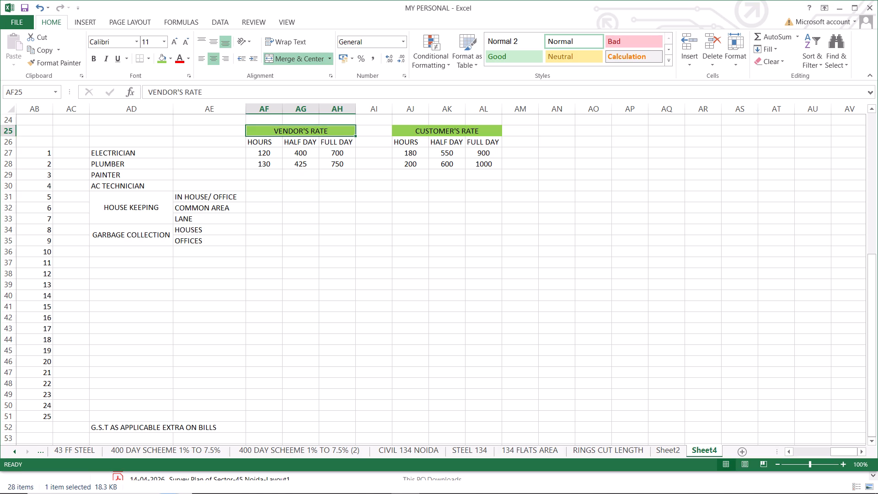
scroll(301, 129, up, 2)
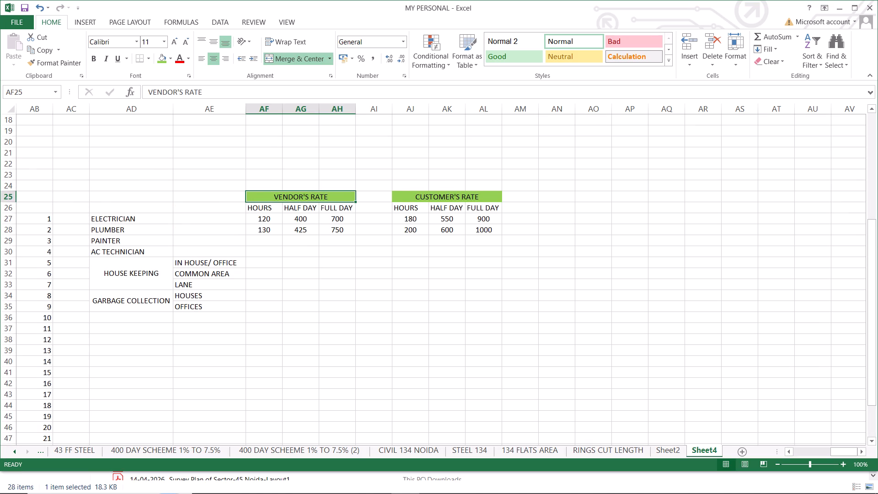
click(436, 198)
scroll(264, 252, down, 2)
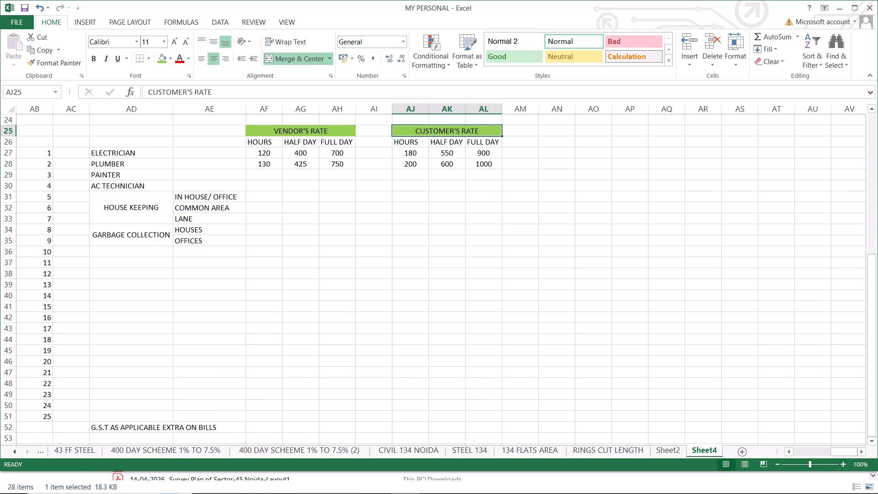
scroll(264, 252, up, 2)
click(279, 238)
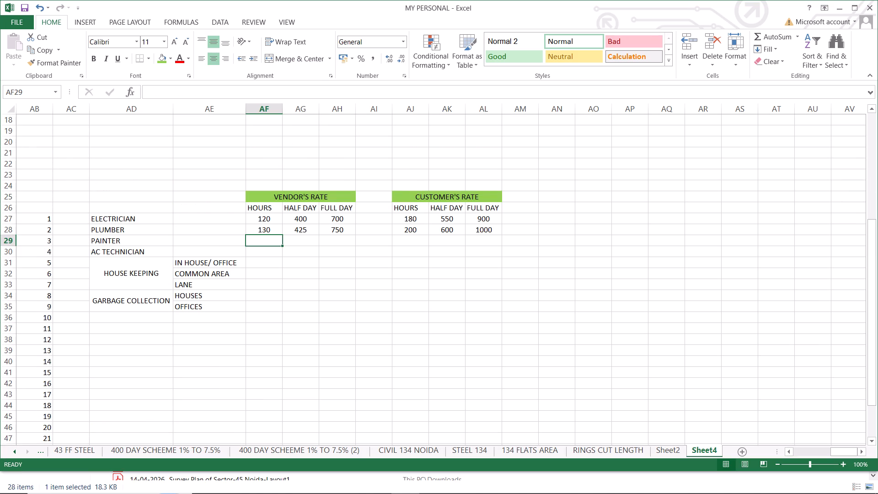
click(120, 243)
click(272, 243)
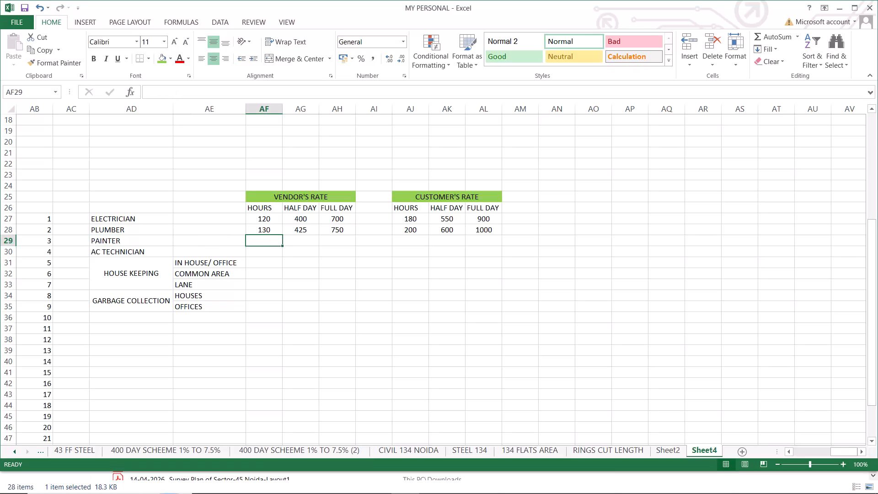
click(208, 244)
click(198, 264)
click(198, 274)
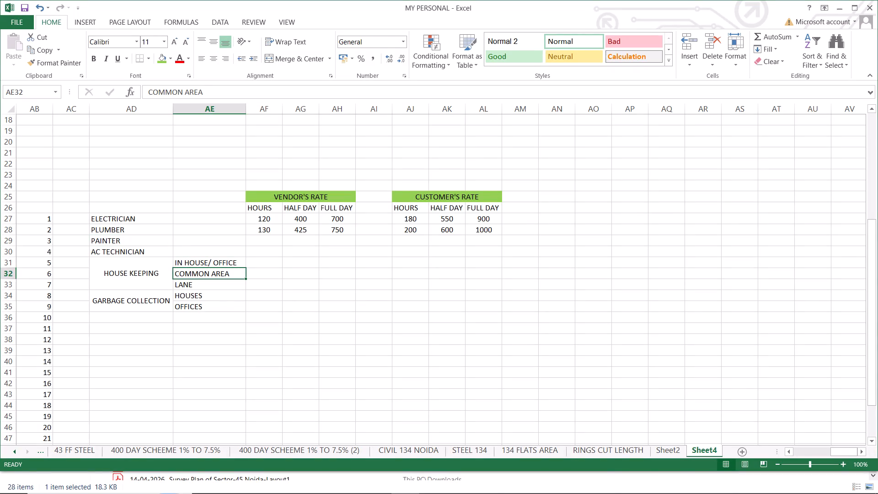
click(193, 288)
Apply borders around every cell of the HOUSE KEEPING sub-items in AE31:AE33.
drag(202, 258, 200, 282)
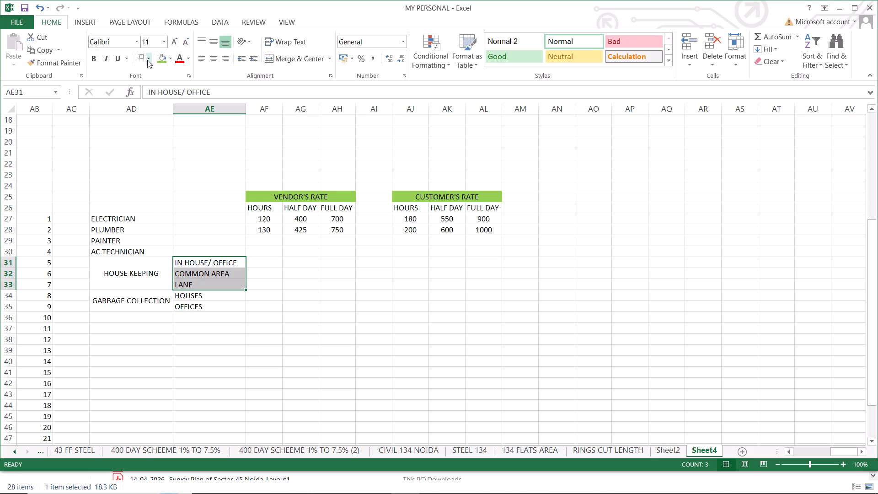
click(147, 60)
click(143, 154)
Apply borders around every cell of the whole rate table, AB25:AN52, down to the G.S.T note row.
drag(39, 197, 544, 272)
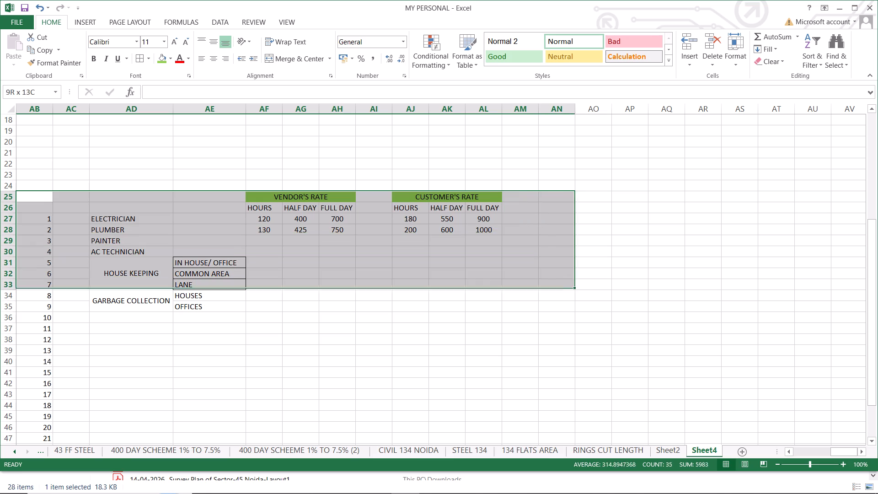
drag(544, 272, 569, 445)
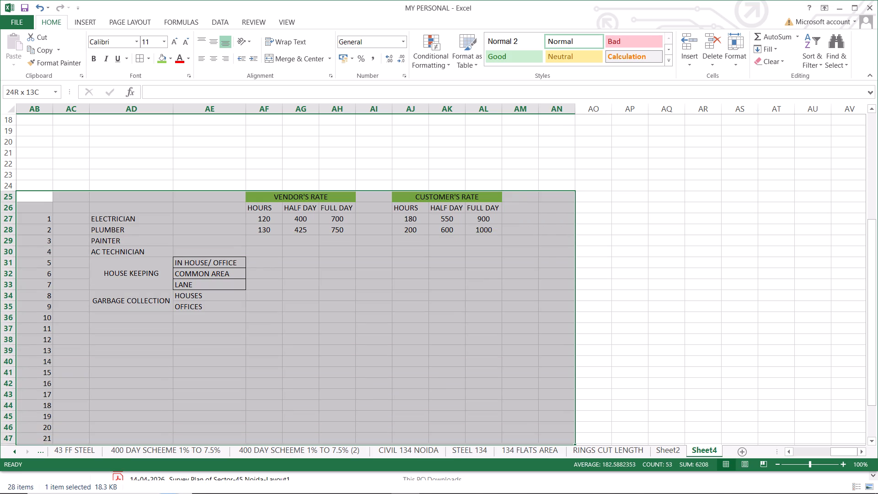
drag(569, 445, 586, 425)
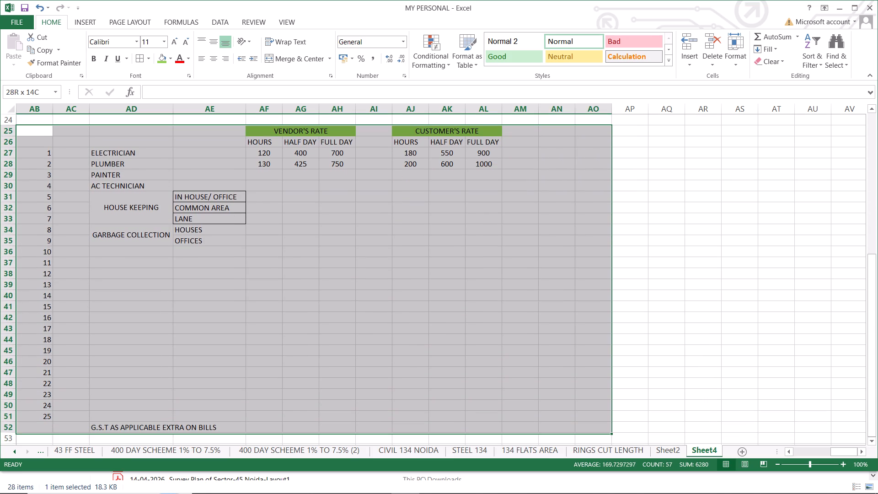
drag(586, 425, 591, 428)
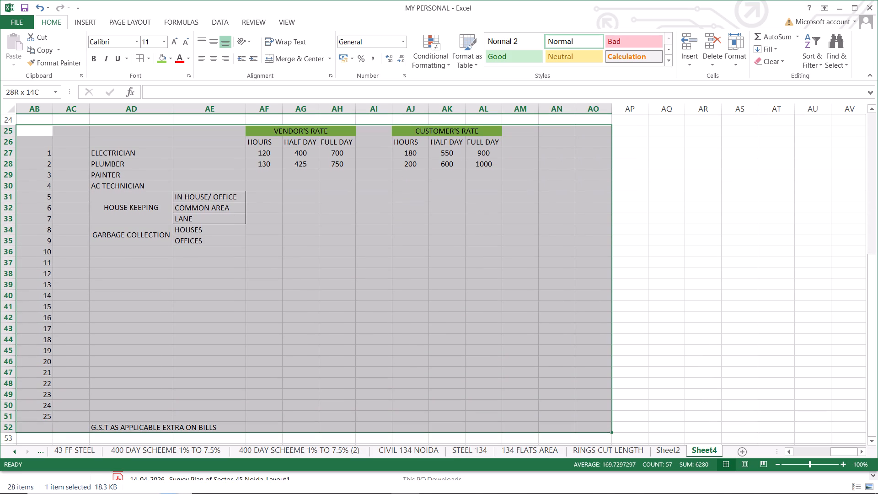
drag(591, 428, 568, 433)
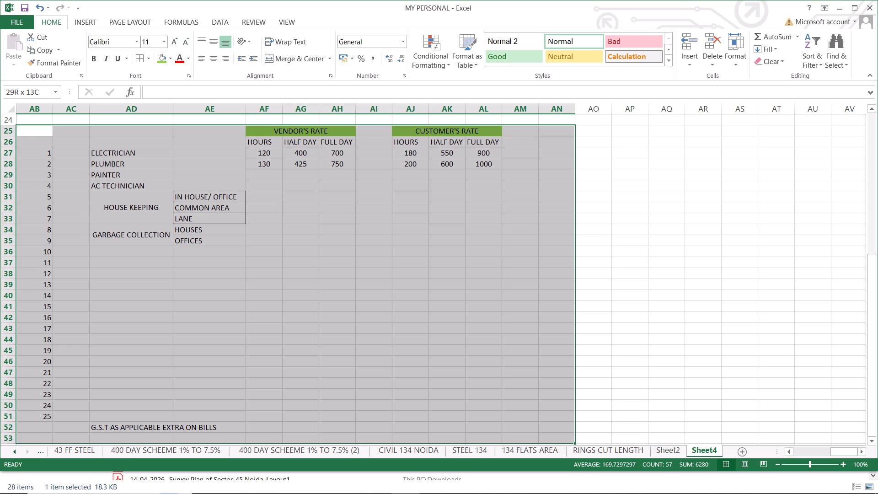
drag(568, 433, 571, 433)
drag(571, 433, 574, 432)
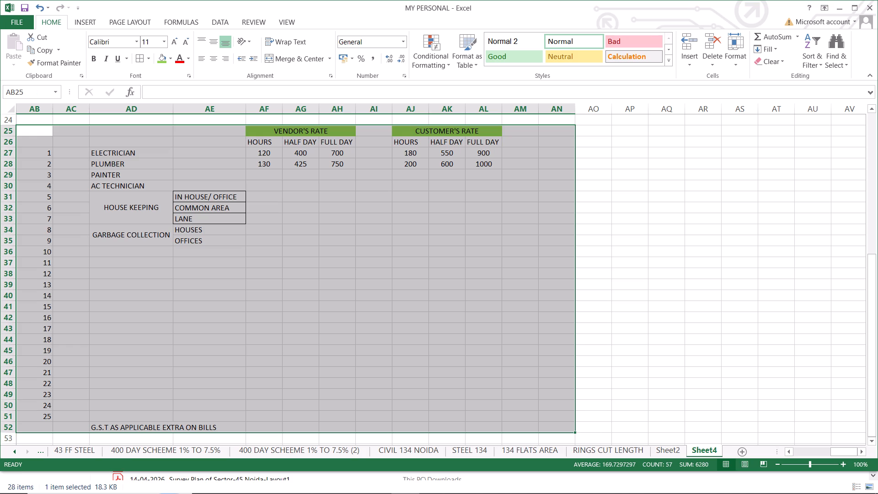
click(142, 58)
click(431, 349)
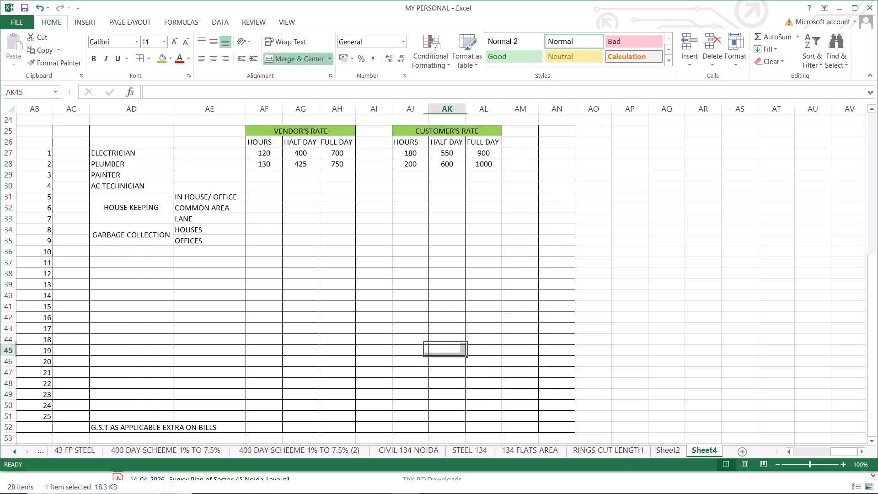
click(219, 198)
scroll(258, 172, up, 3)
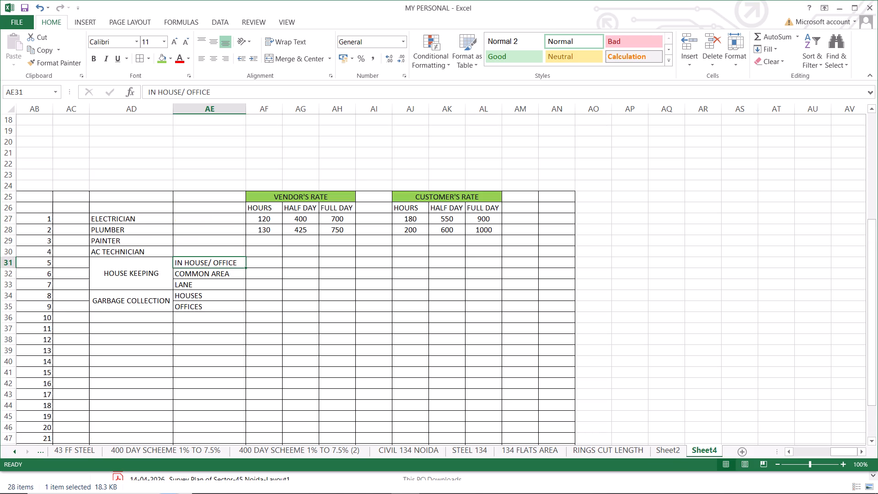
Enter the PAINTER vendor's rates in row 29: 175 for hours, 550 for half day and 950 for full day.
click(307, 228)
click(454, 232)
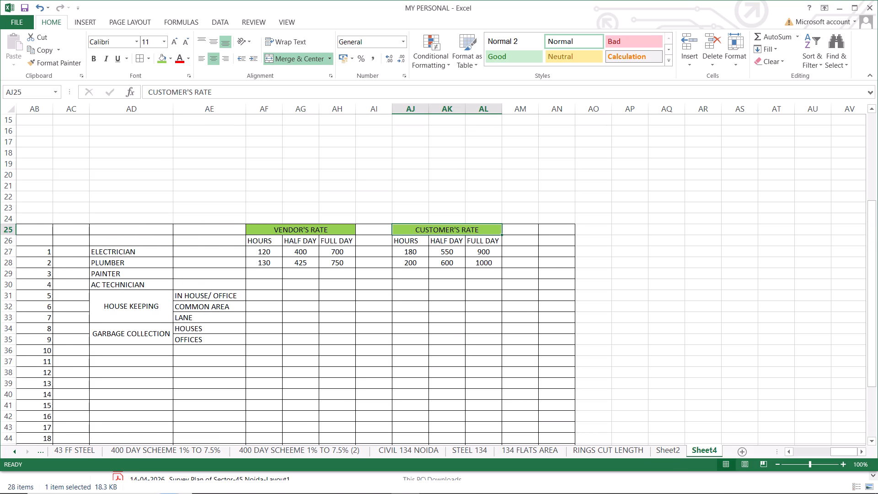
click(265, 272)
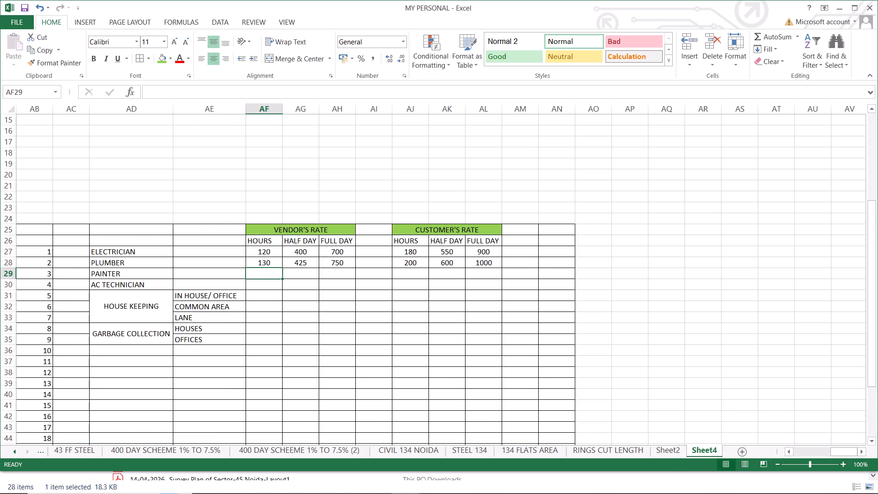
click(306, 274)
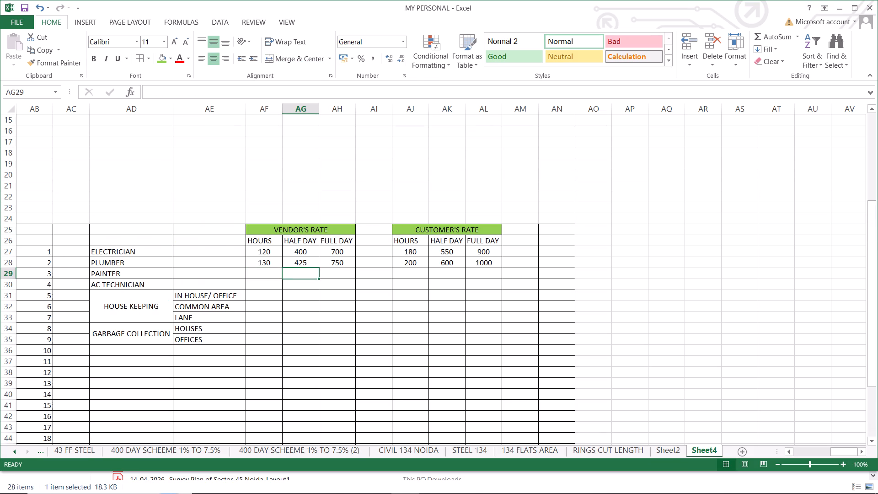
click(261, 272)
click(308, 251)
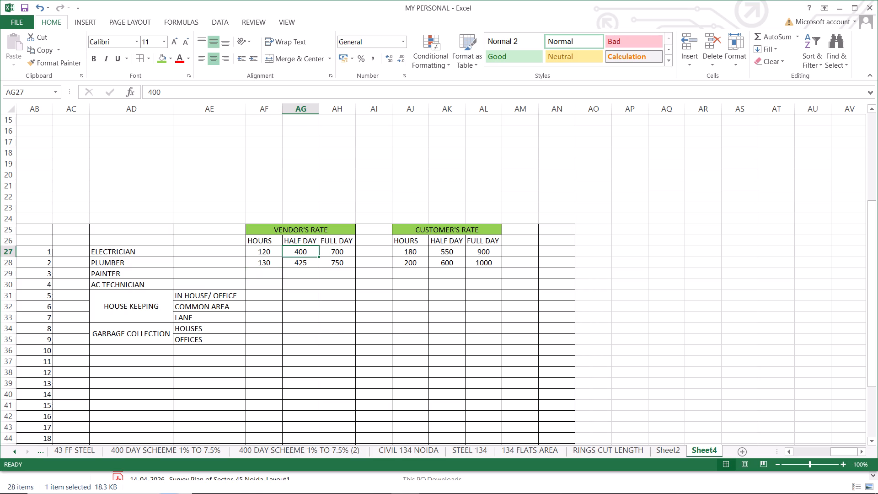
click(271, 274)
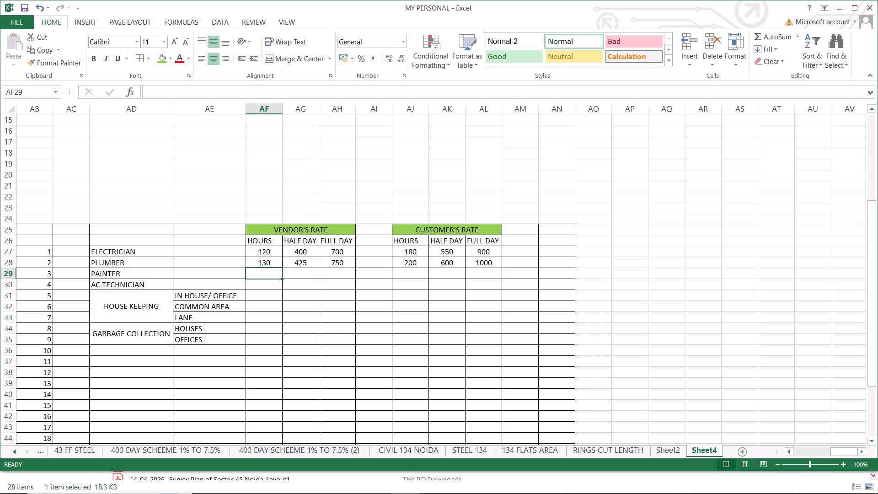
key(1)
text(75)
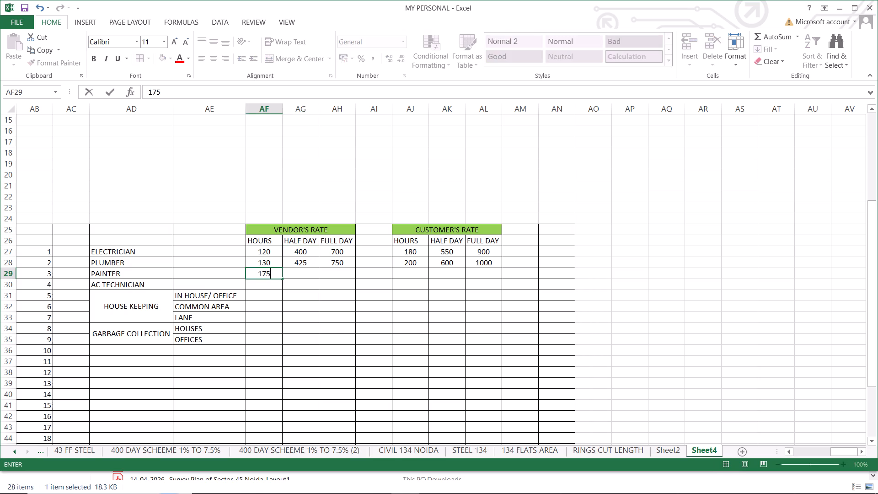
click(299, 274)
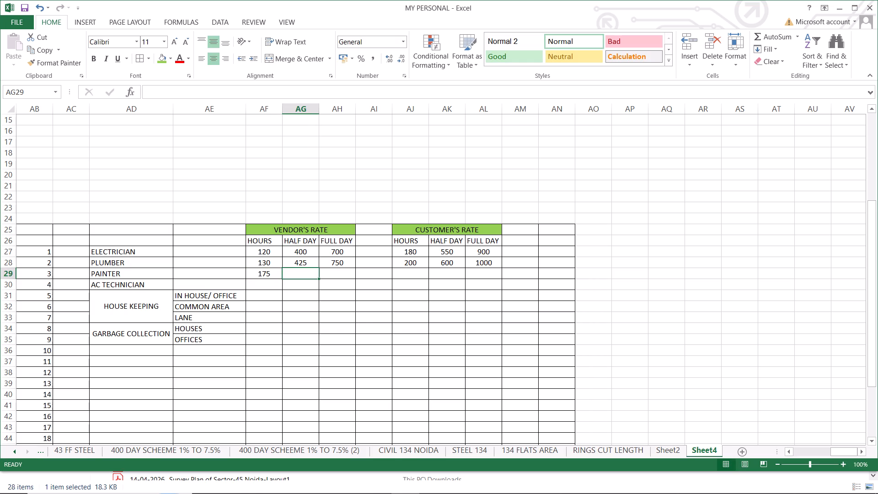
text(550)
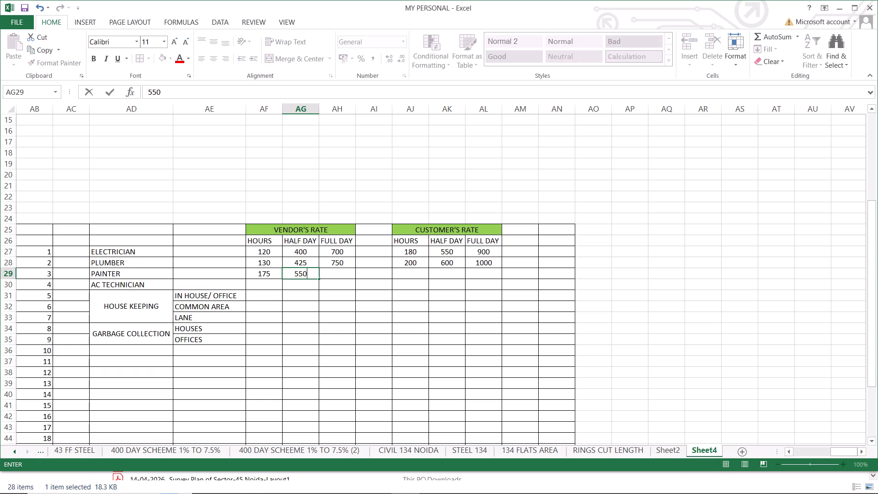
click(331, 275)
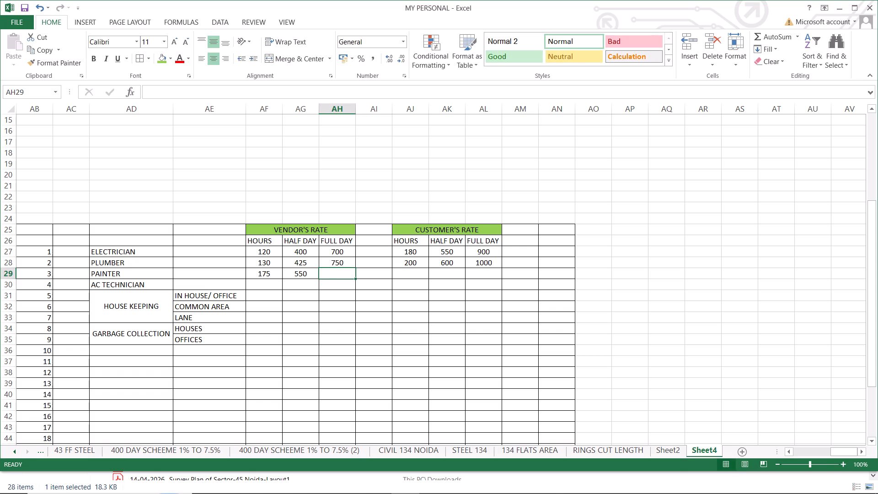
key(9)
text(50)
key(Return)
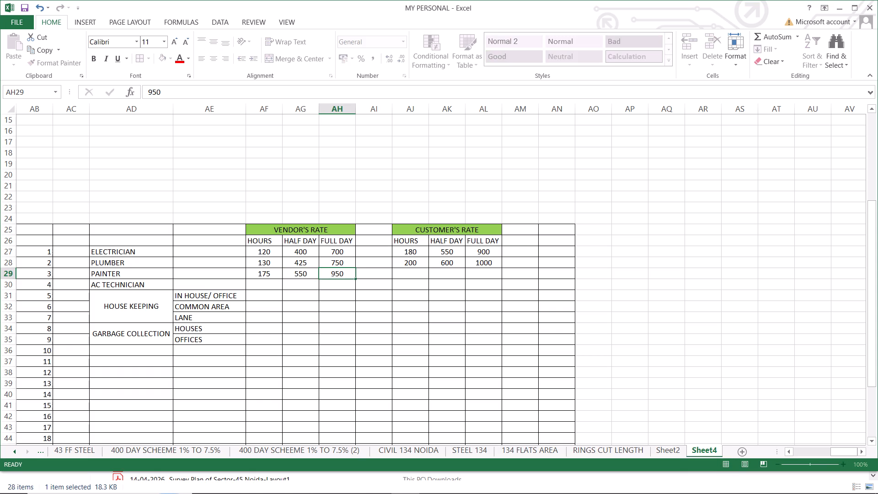
Set the PAINTER vendor's full-day rate in AH29 to 900.
click(339, 272)
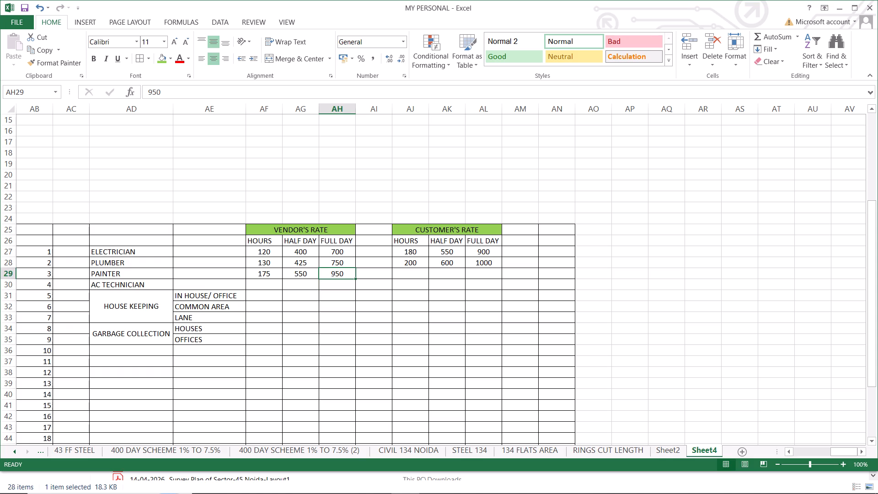
text(900)
key(Return)
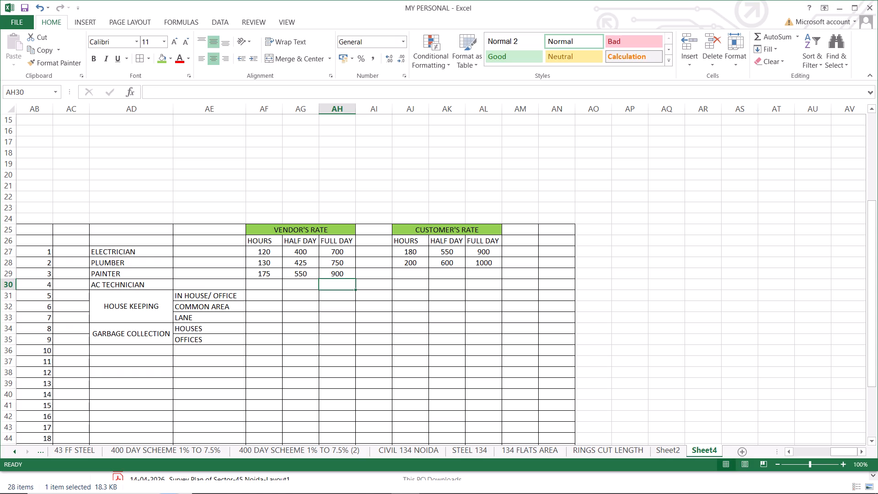
Enter the PAINTER customer's rates in row 29: 250 for hours, 750 for half day and 1250 for full day.
click(411, 269)
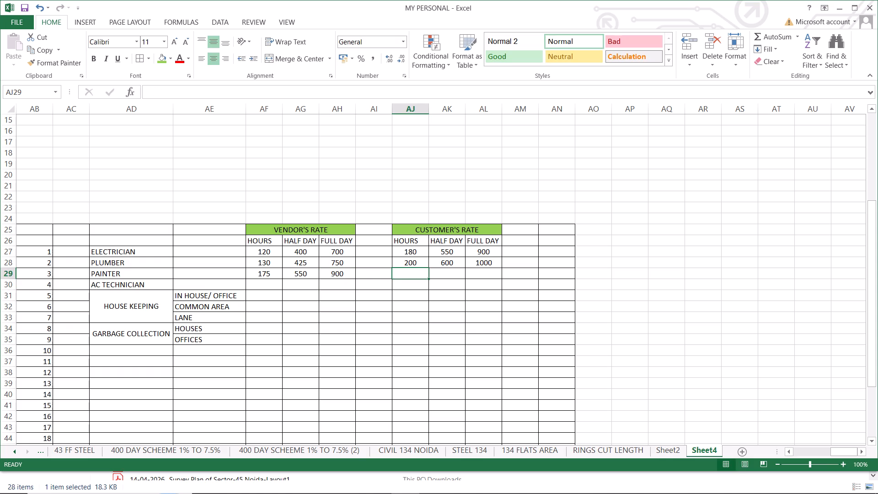
click(254, 274)
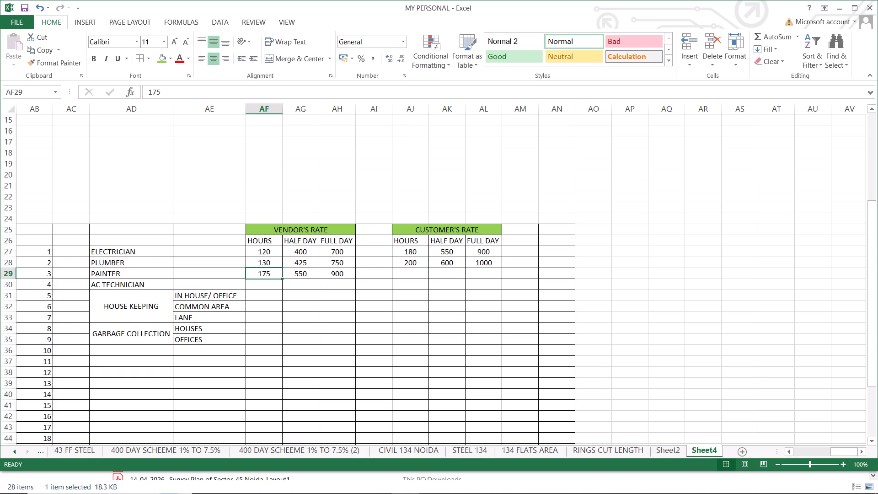
click(415, 274)
text(250)
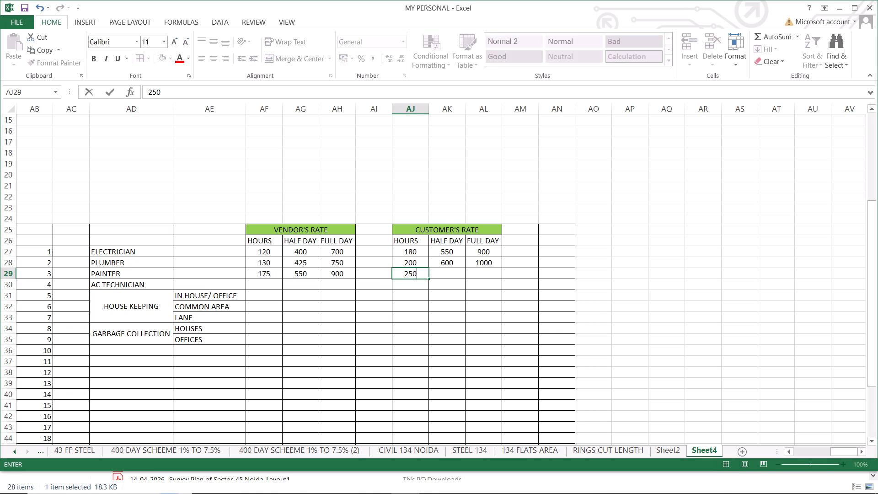
click(454, 270)
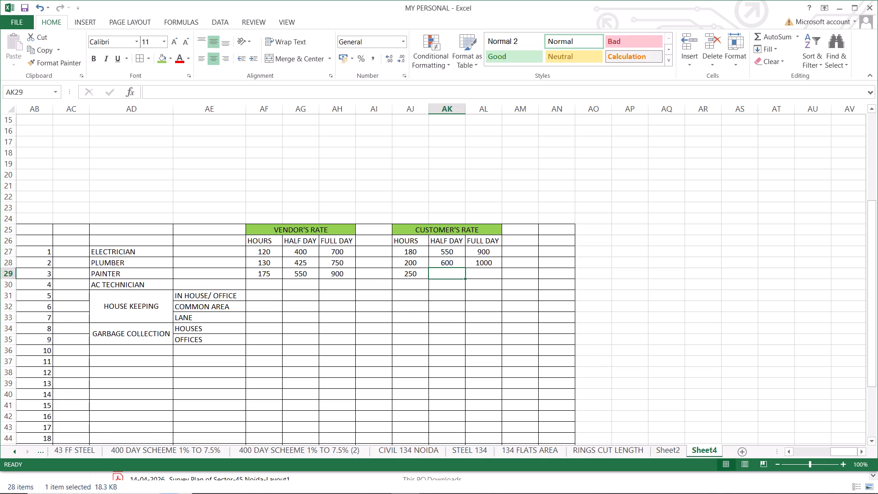
key(7)
text(50)
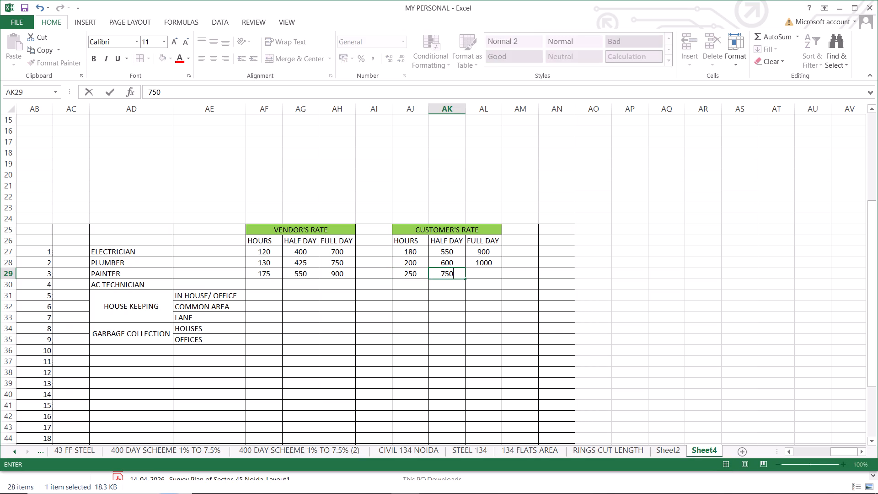
key(Return)
click(481, 272)
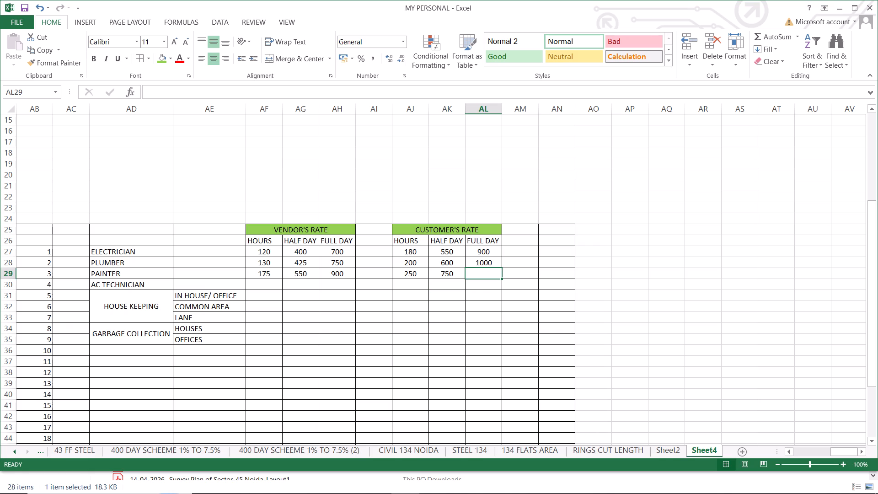
text(1250)
key(Return)
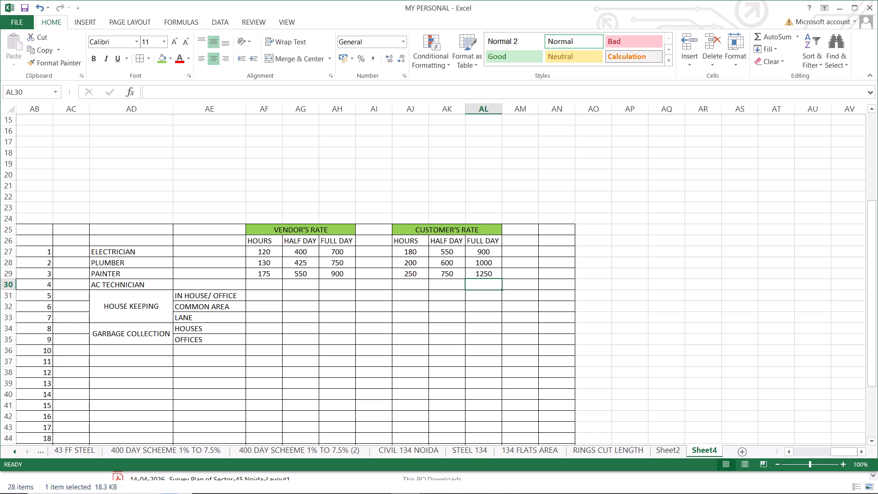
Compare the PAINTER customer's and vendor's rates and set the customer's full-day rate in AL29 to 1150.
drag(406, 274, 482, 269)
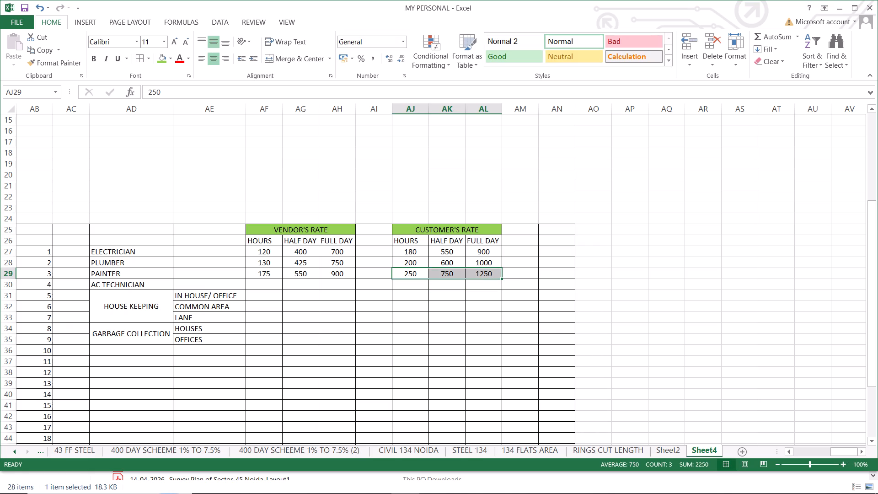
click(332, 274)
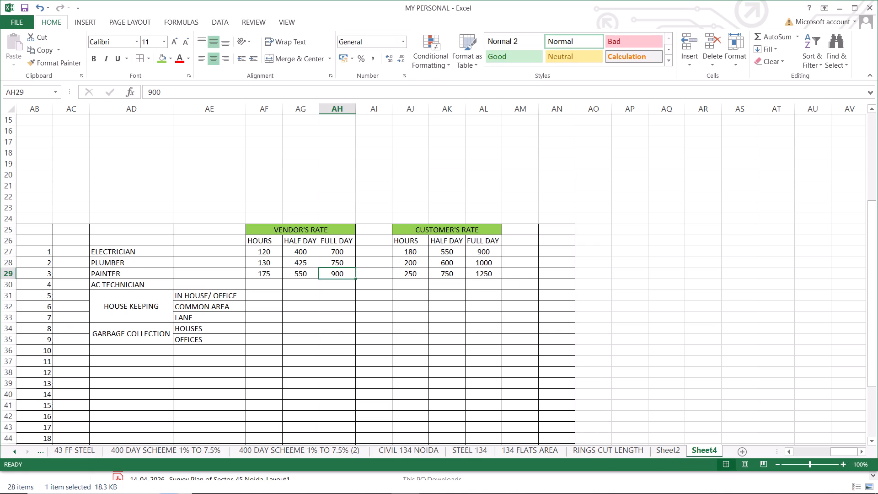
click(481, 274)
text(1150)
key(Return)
Compare the PAINTER half-day rates and set the customer's half-day rate in AK29 to 700.
click(454, 275)
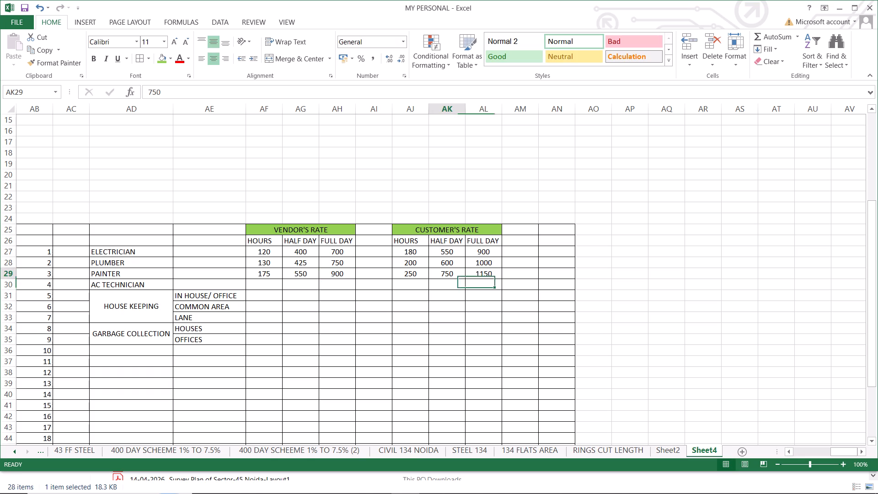
click(309, 277)
click(440, 276)
click(488, 275)
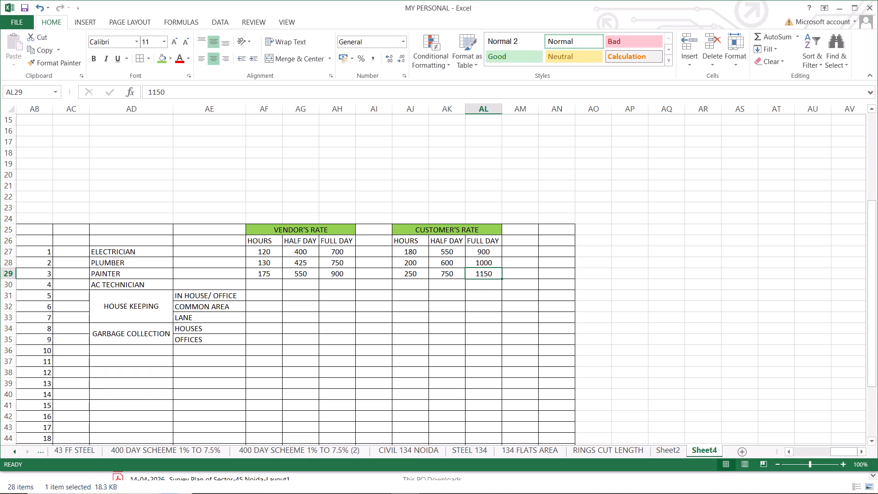
click(300, 274)
click(448, 275)
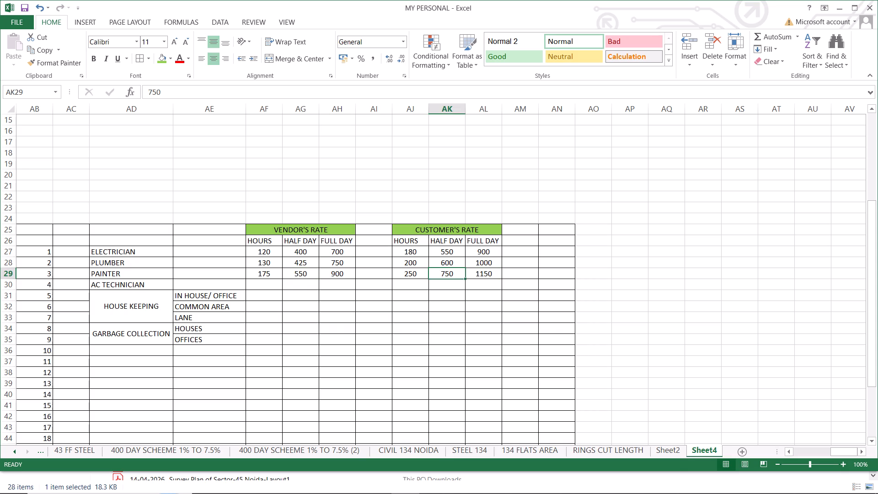
text(700)
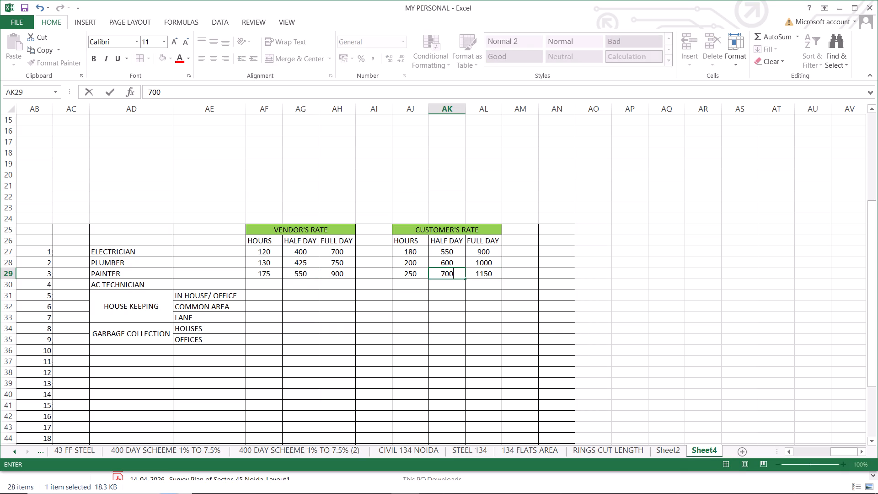
key(Return)
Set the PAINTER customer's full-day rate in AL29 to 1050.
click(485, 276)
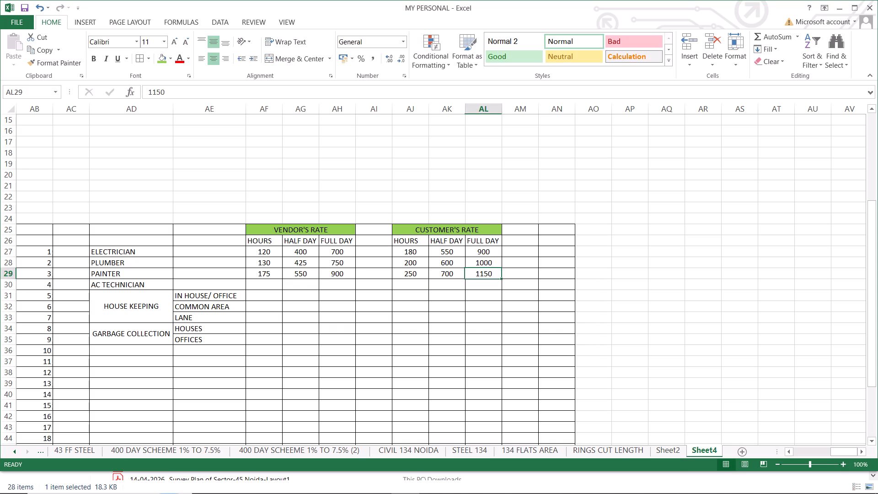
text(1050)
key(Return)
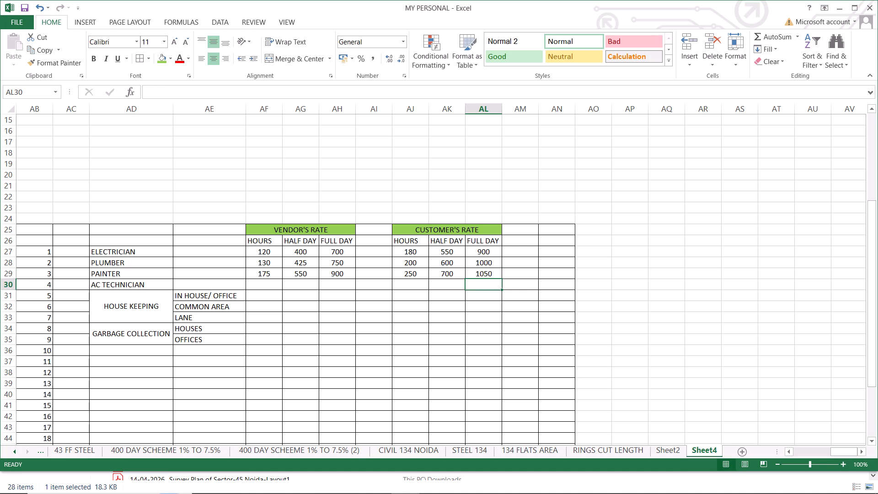
Check the PLUMBER customer's rates for comparison and set the PAINTER customer's full-day rate in AL29 to 1150.
click(487, 262)
click(446, 262)
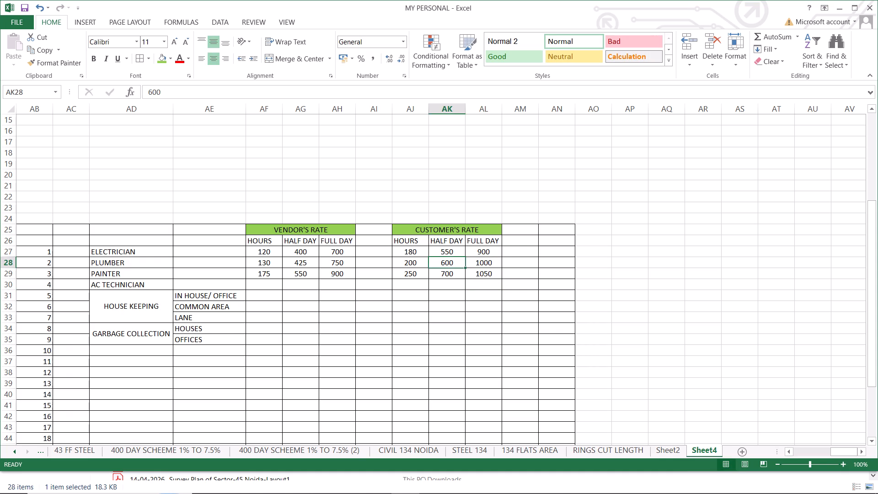
click(487, 264)
click(484, 274)
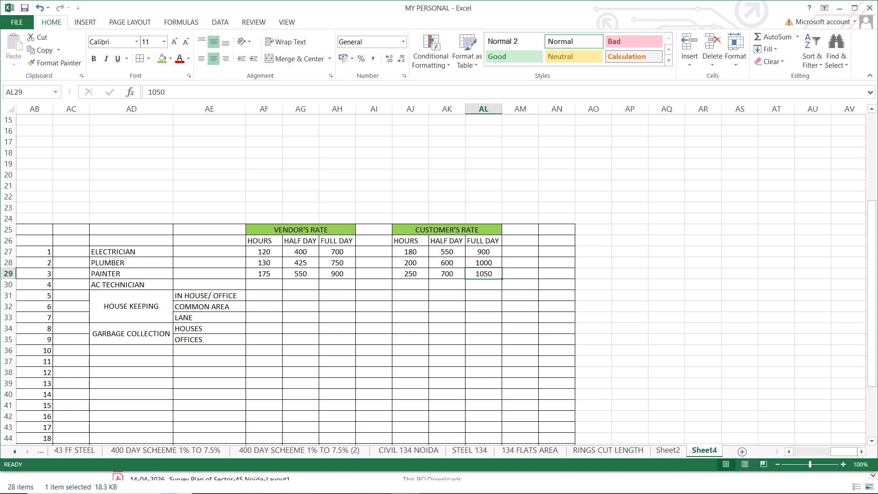
text(1150)
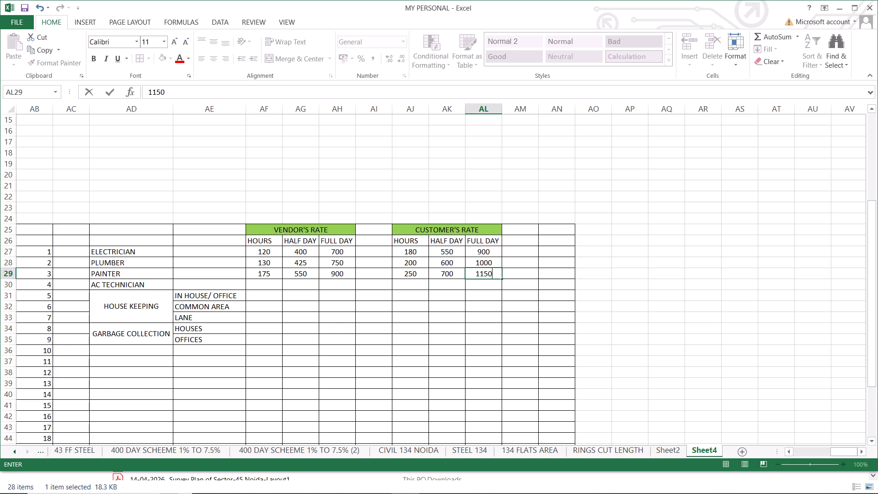
key(Return)
Review the vendor's and customer's rates of ELECTRICIAN, PLUMBER and PAINTER in AF27:AL29.
click(471, 300)
click(390, 272)
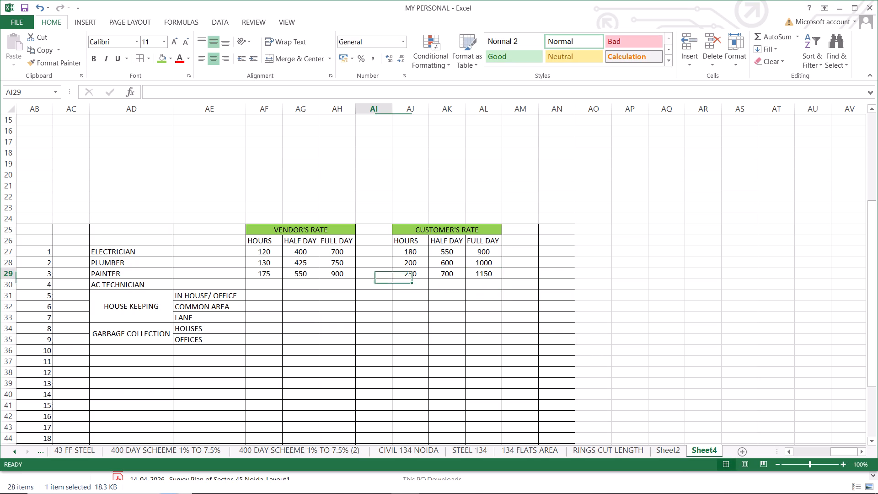
drag(270, 252, 279, 252)
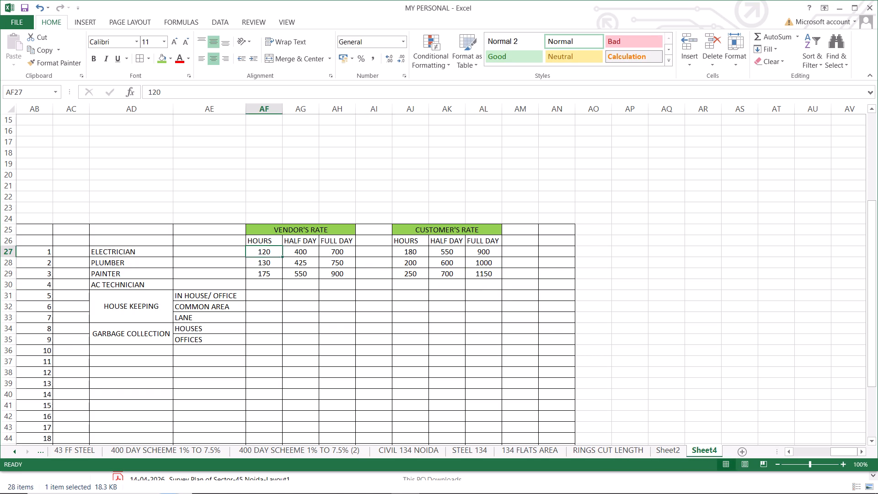
drag(279, 252, 491, 277)
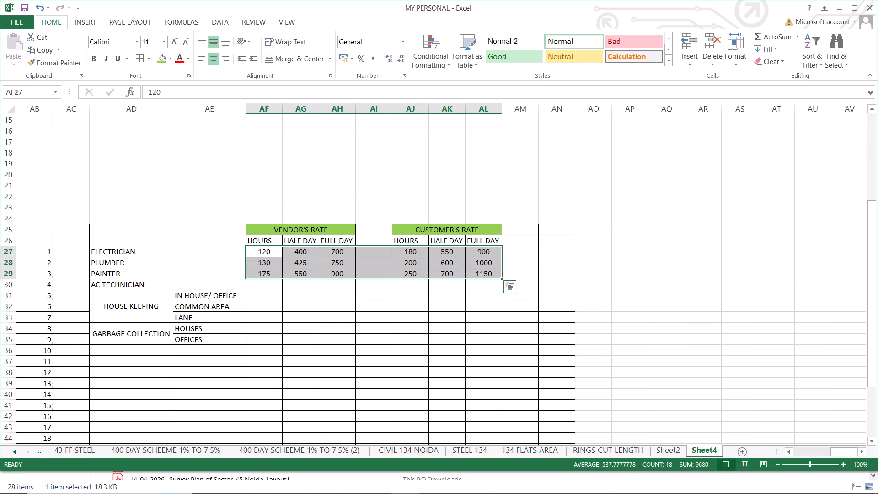
scroll(390, 316, down, 2)
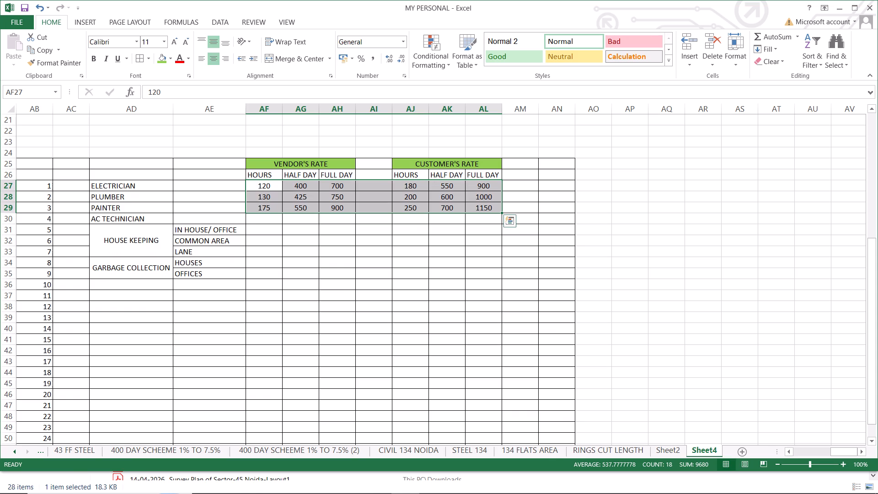
Review the ELECTRICIAN vendor's and customer's rates in row 27 and the trade names in column AD.
click(415, 184)
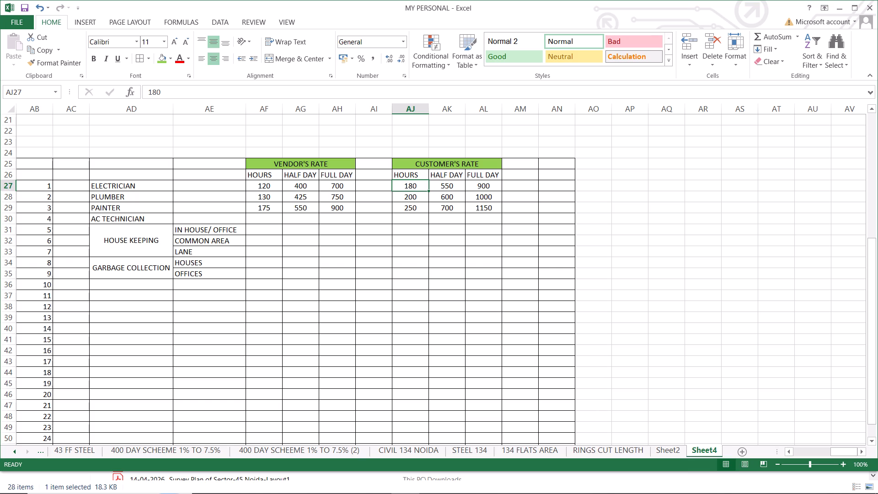
click(454, 188)
click(484, 184)
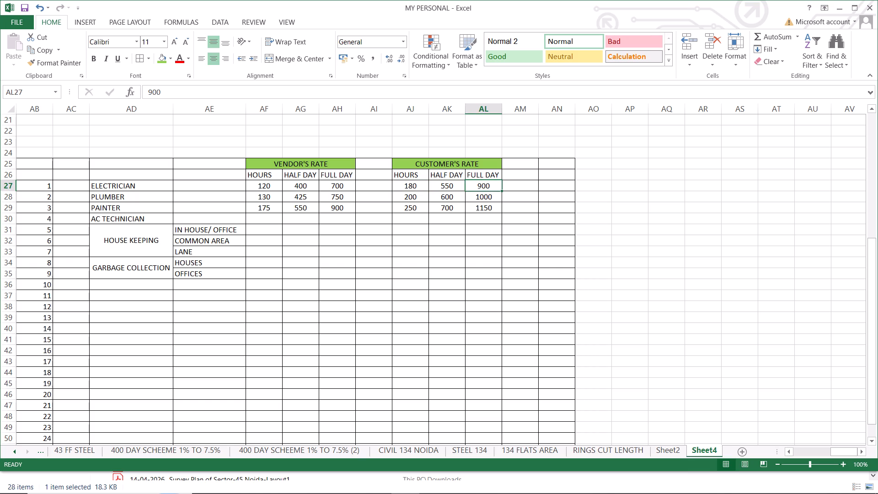
click(269, 184)
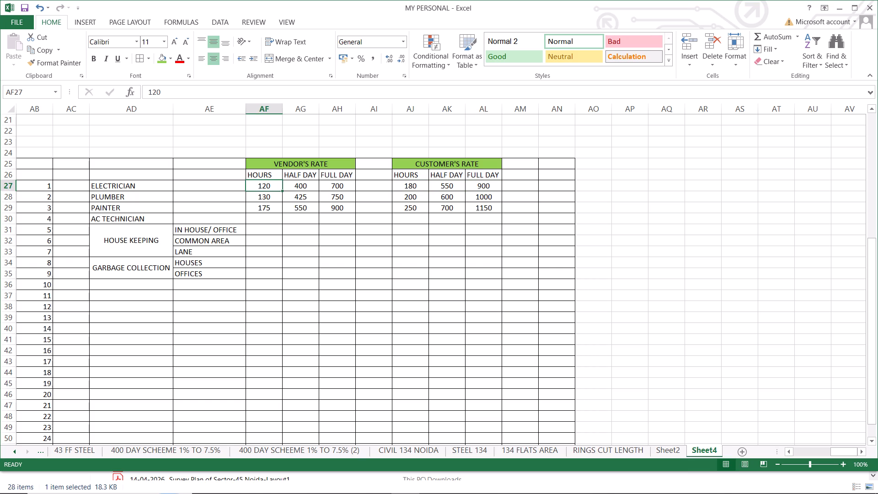
click(128, 187)
click(112, 199)
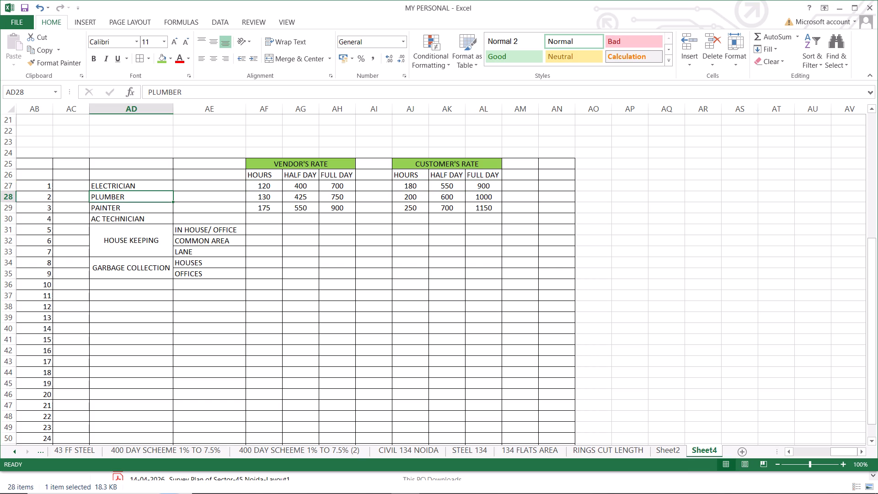
click(125, 207)
click(122, 219)
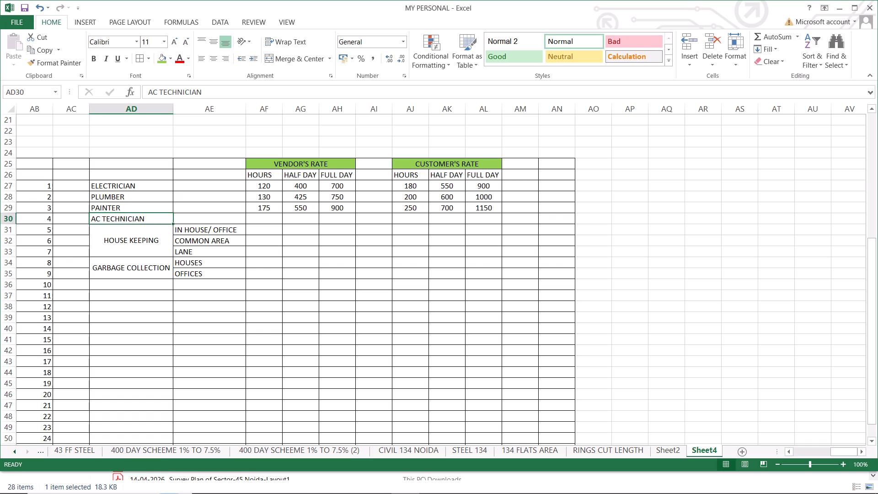
click(155, 241)
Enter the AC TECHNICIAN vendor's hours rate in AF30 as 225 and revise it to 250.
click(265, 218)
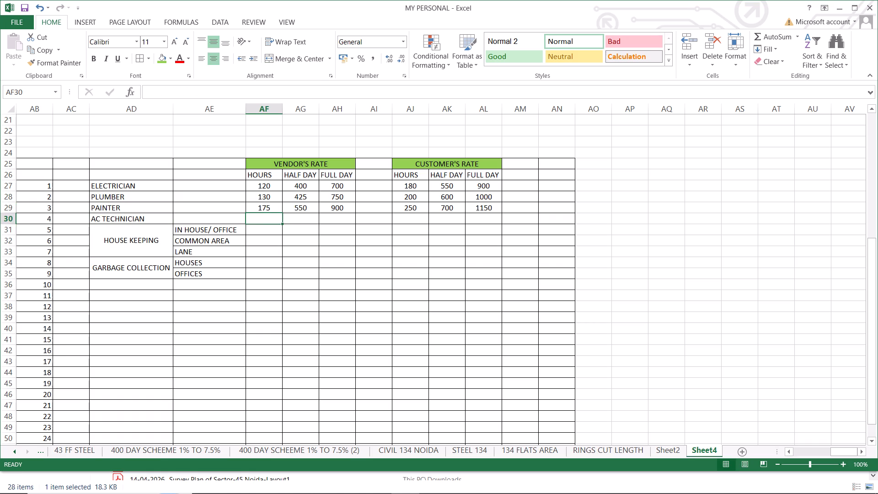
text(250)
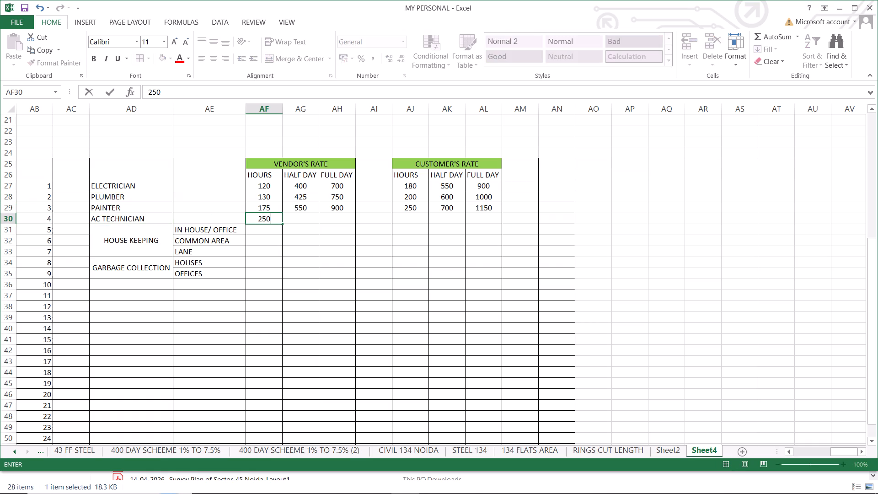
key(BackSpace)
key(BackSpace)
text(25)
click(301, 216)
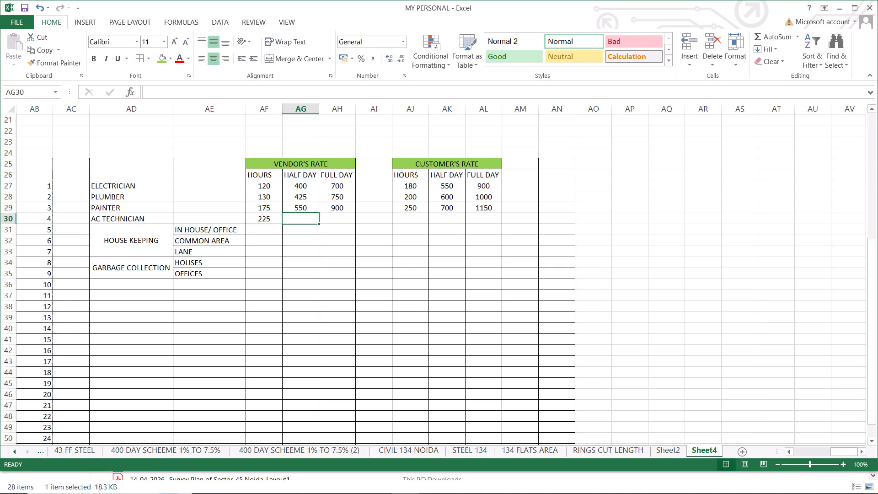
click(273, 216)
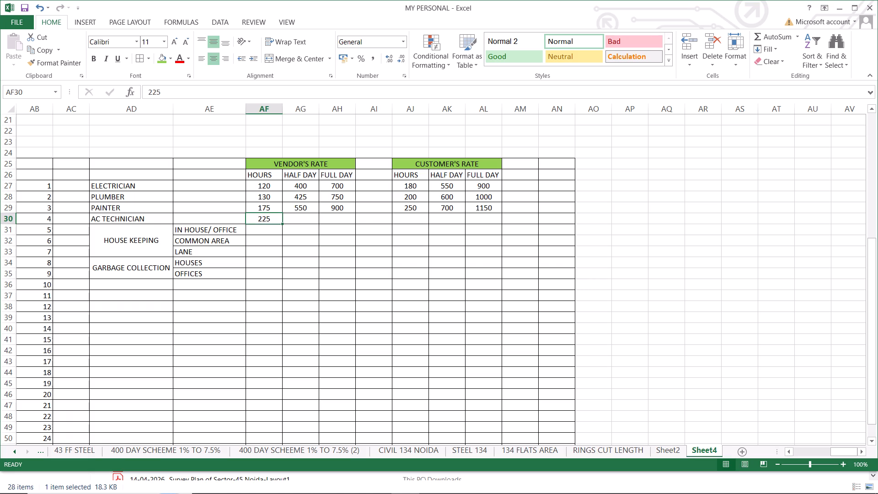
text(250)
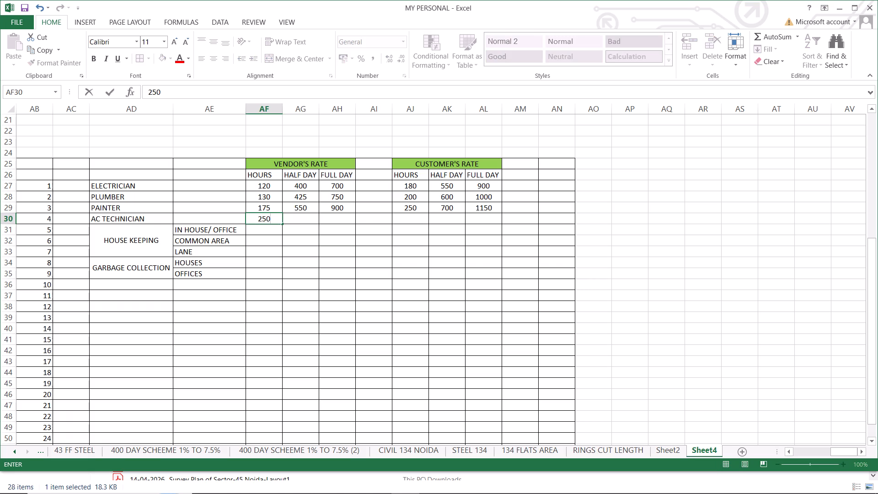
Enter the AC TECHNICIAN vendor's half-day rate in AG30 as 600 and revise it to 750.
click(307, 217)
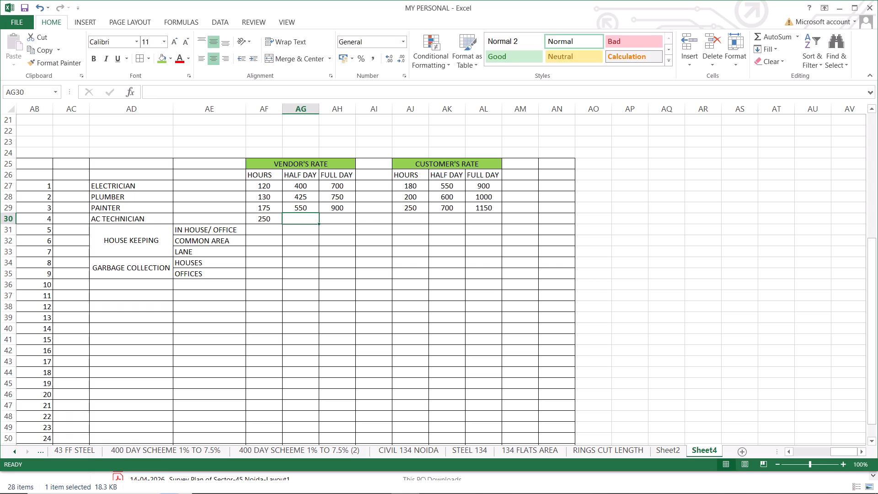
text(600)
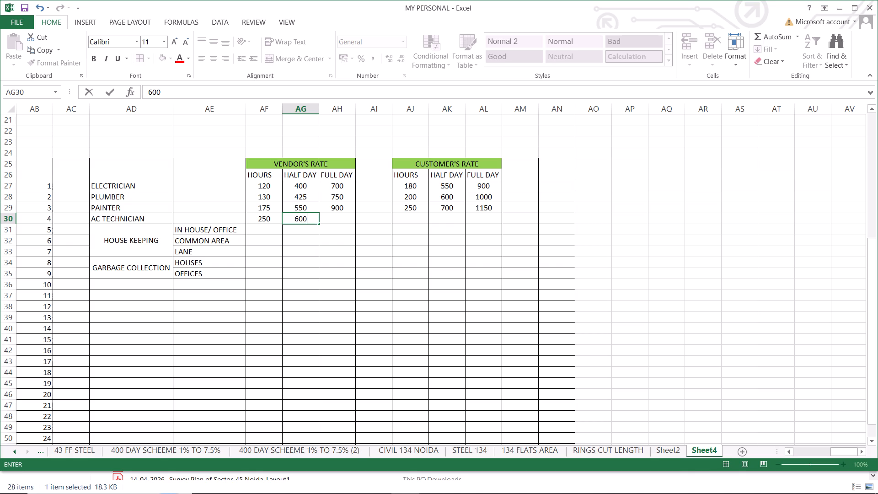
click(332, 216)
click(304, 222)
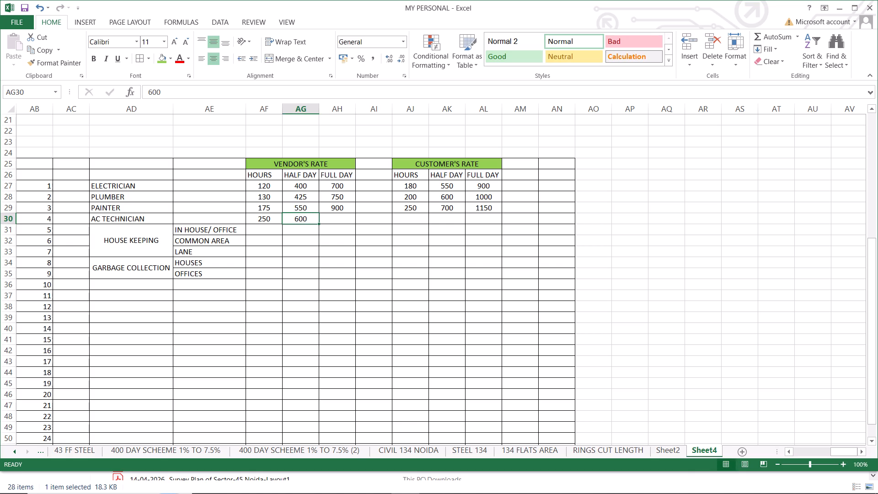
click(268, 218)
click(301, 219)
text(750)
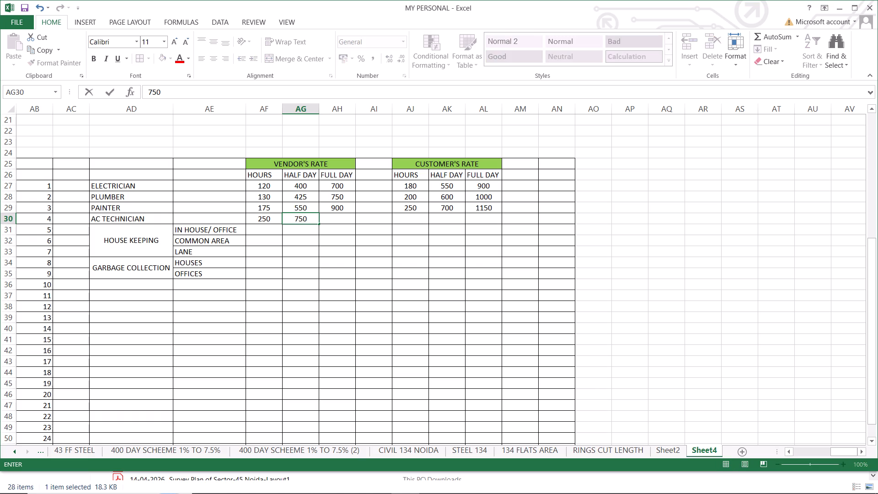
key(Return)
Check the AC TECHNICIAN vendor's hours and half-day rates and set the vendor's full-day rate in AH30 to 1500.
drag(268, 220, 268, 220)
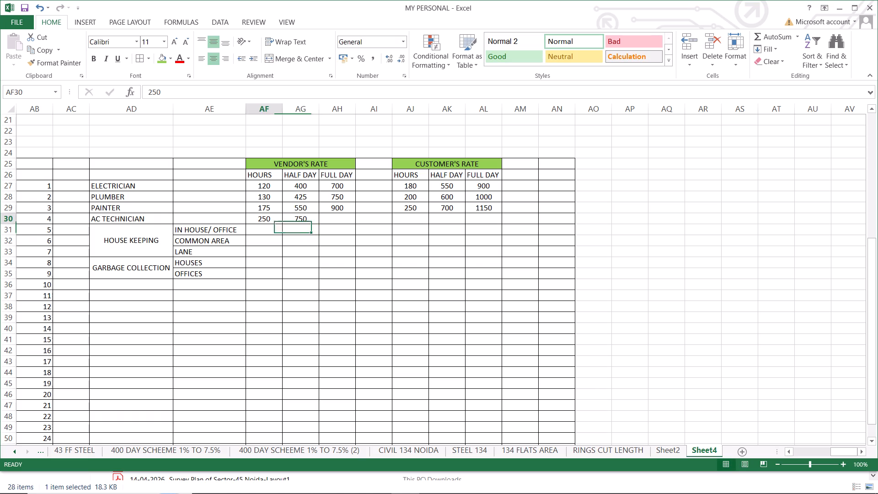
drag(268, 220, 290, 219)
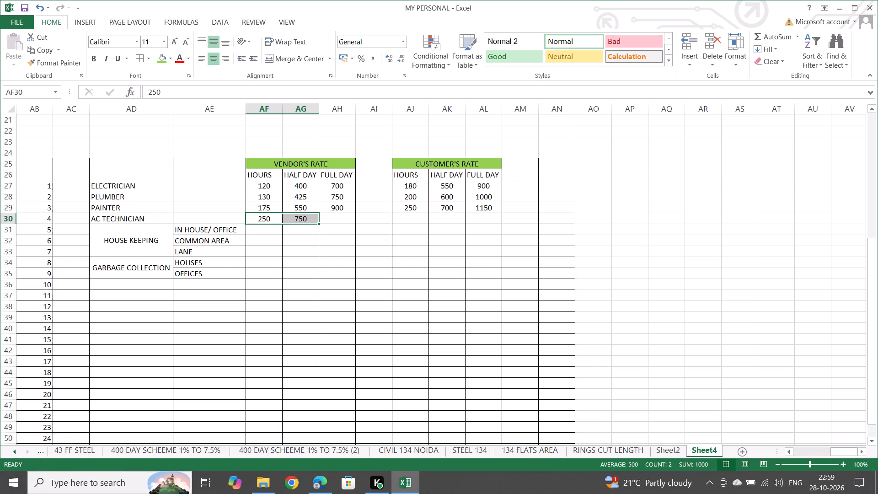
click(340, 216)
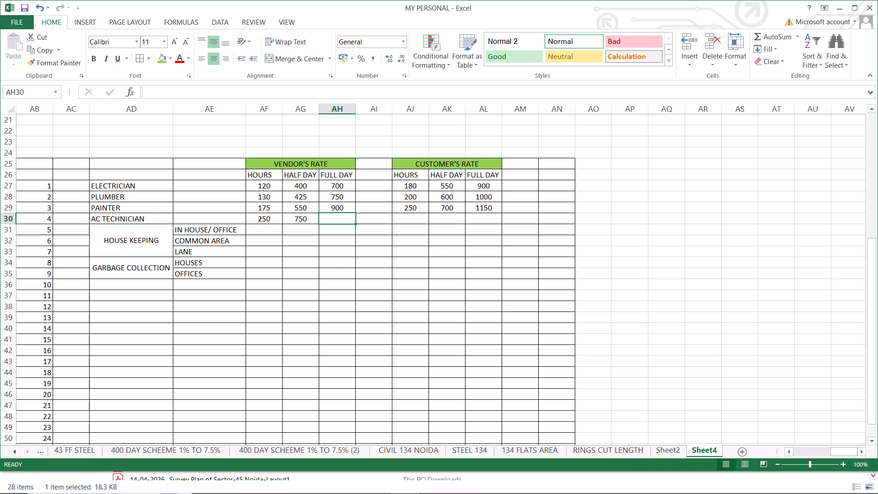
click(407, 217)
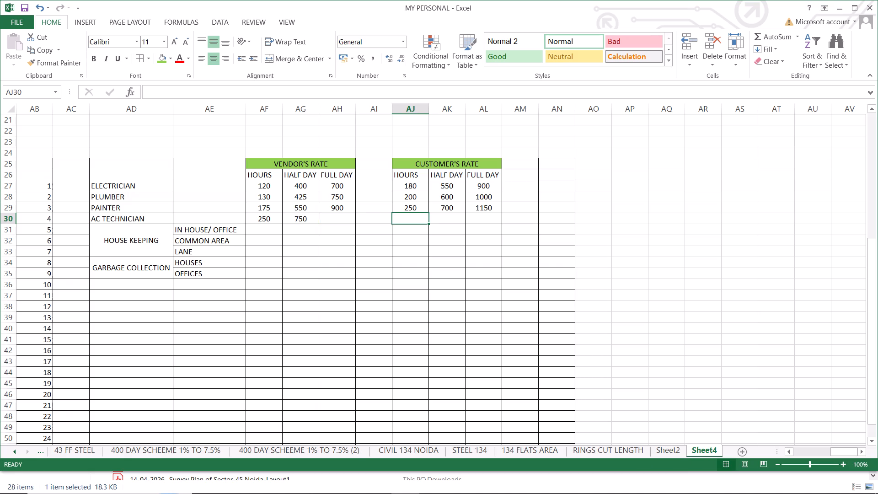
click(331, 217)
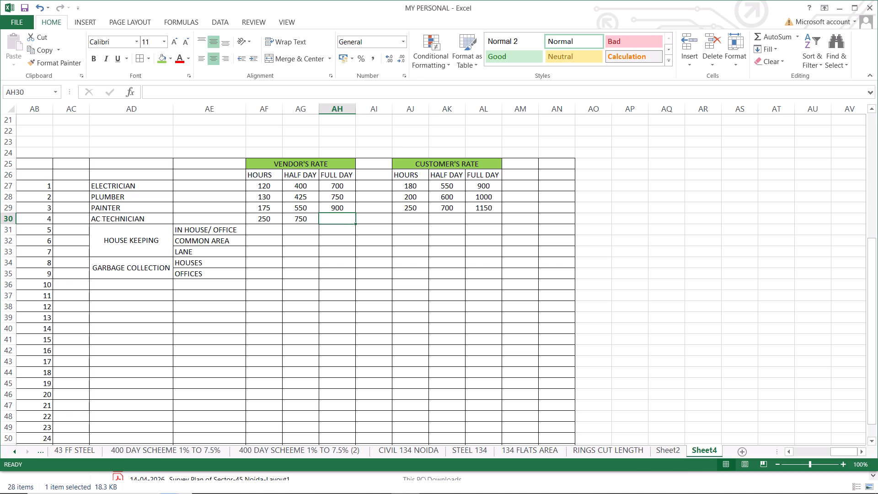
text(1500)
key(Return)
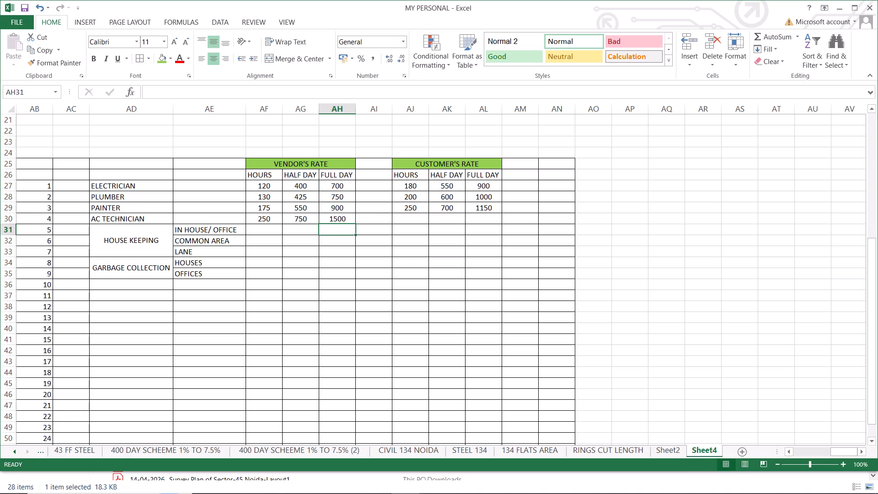
Set the AC TECHNICIAN vendor's rates in AF30:AH30 to 200 for hours, 700 for half day and 1200 for full day.
click(407, 220)
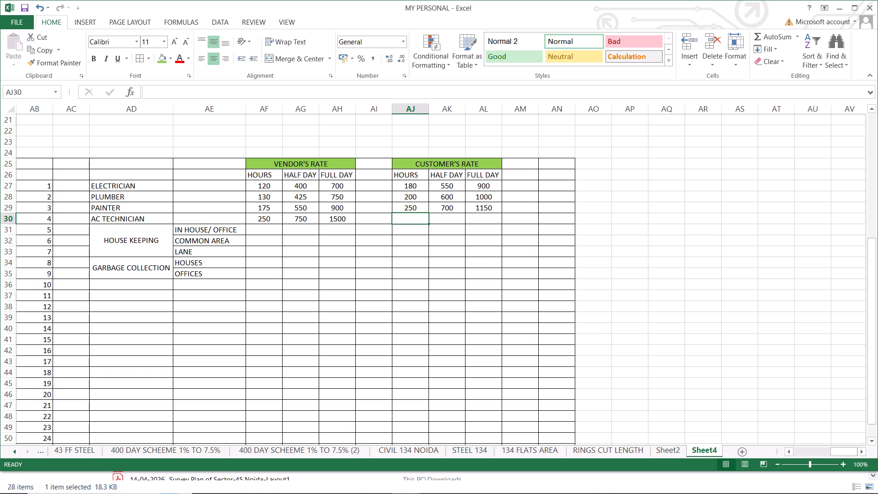
click(416, 209)
click(261, 221)
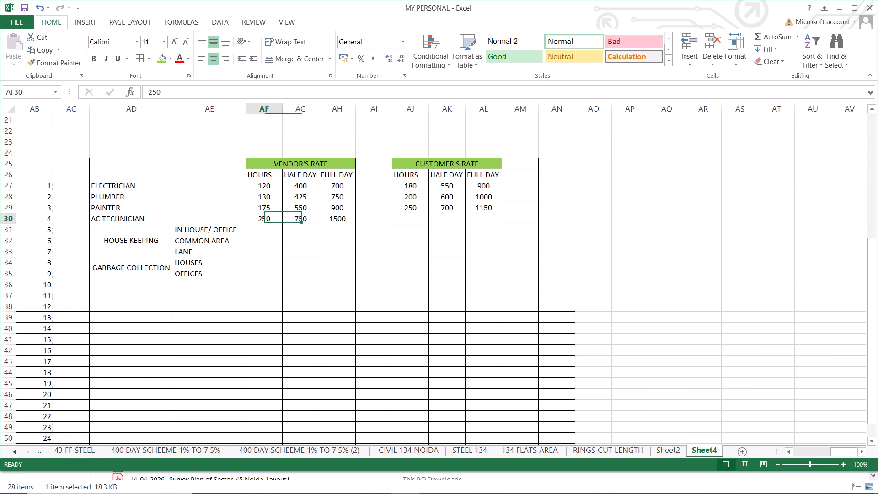
text(200)
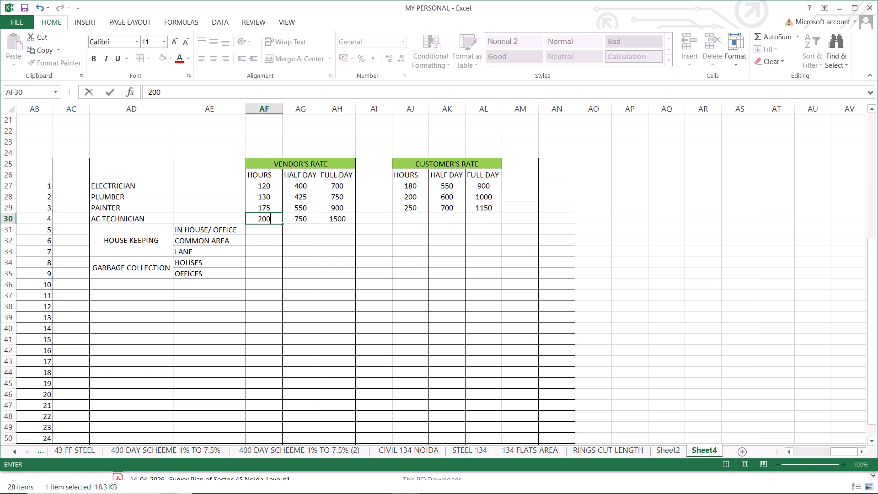
click(297, 219)
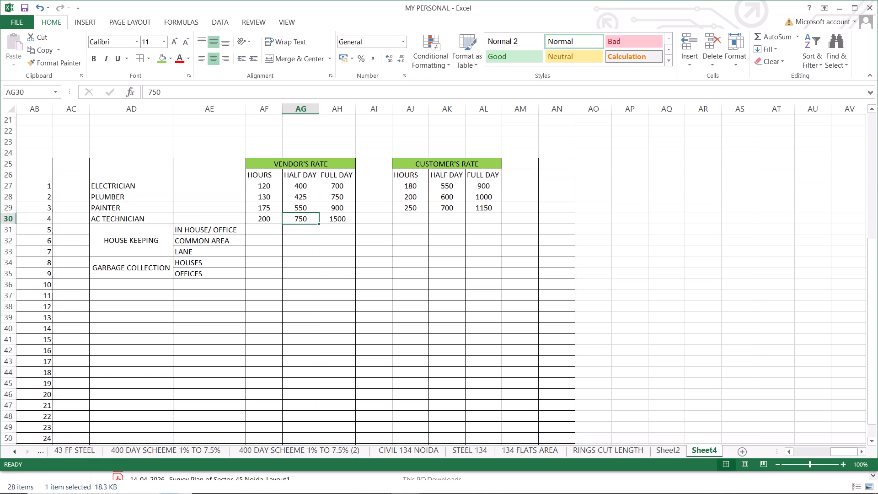
key(7)
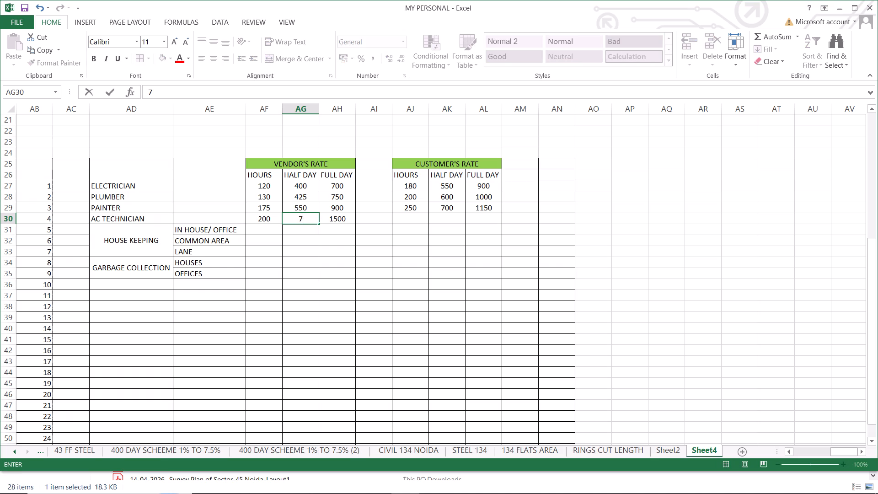
text(00)
key(Return)
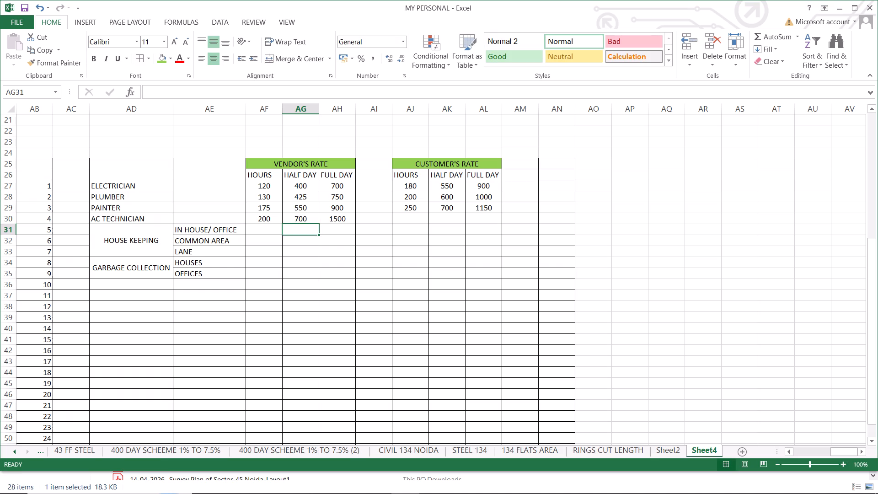
click(329, 220)
text(1200)
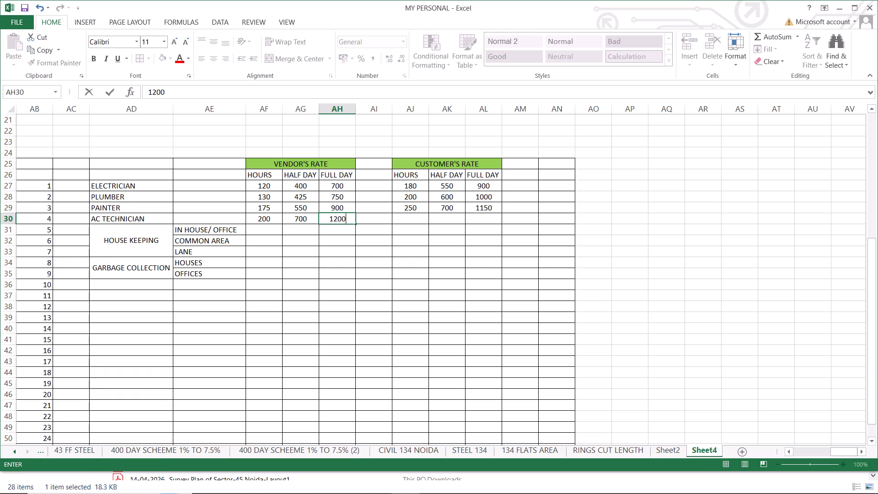
Set the AC TECHNICIAN customer's hours rate in AJ30 to 250 and half-day rate in AK30 to 800.
click(404, 219)
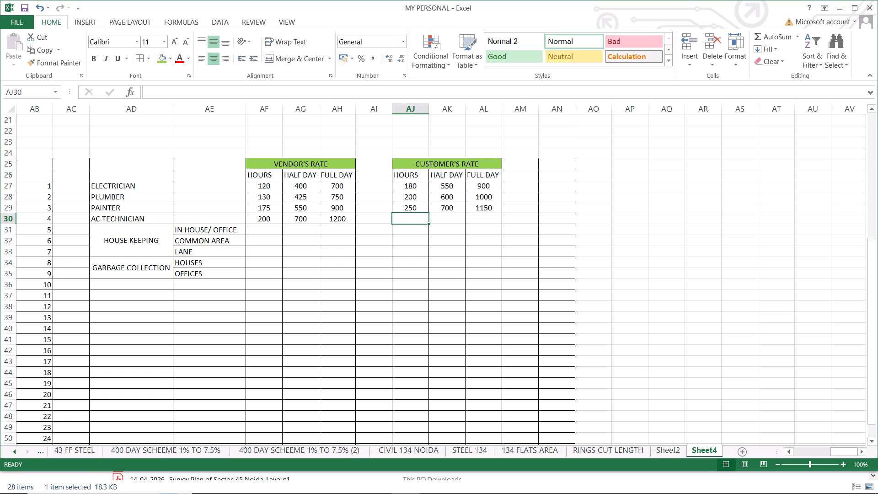
text(250)
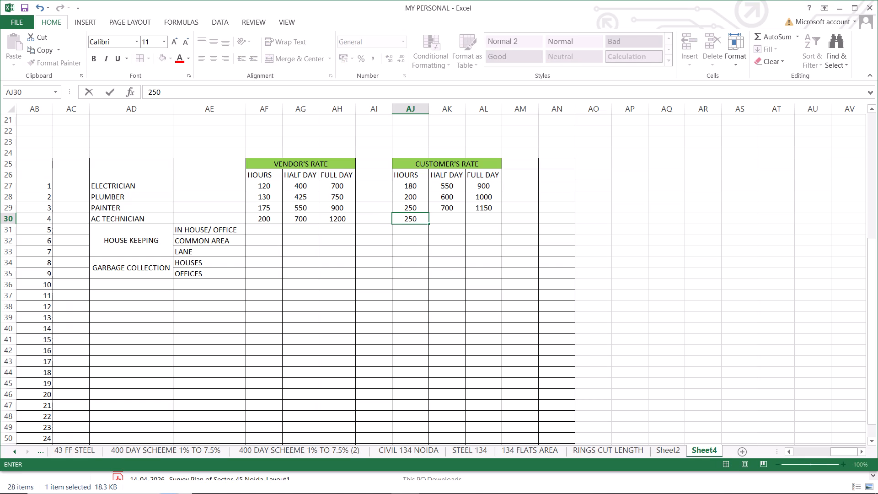
click(449, 220)
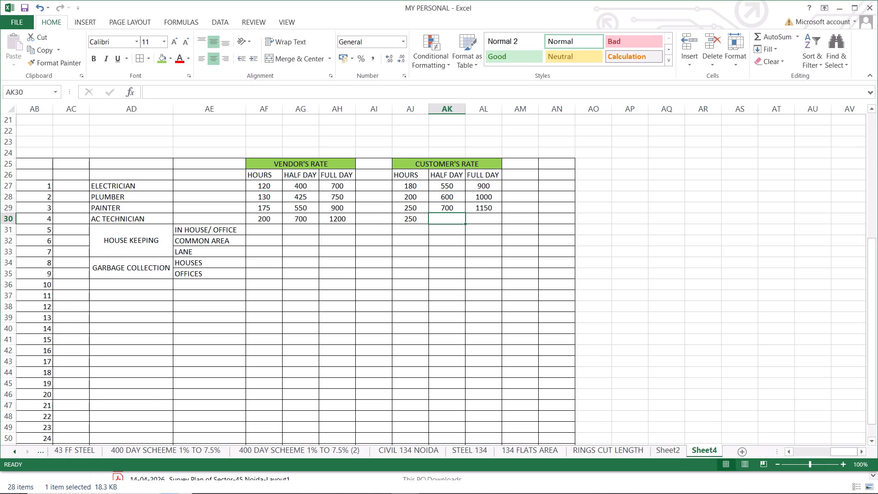
text(800)
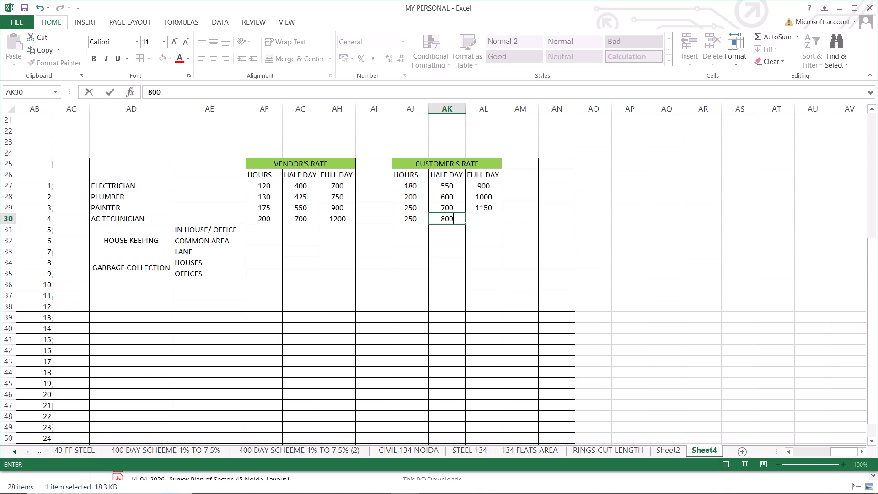
click(482, 220)
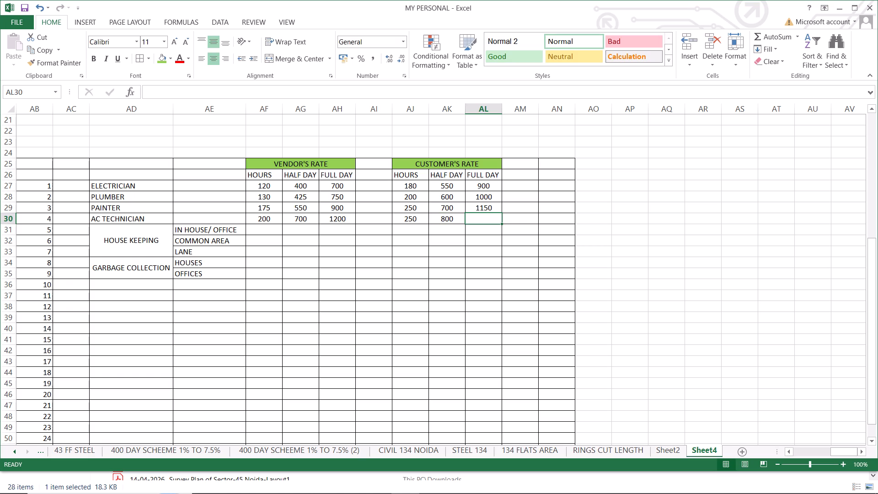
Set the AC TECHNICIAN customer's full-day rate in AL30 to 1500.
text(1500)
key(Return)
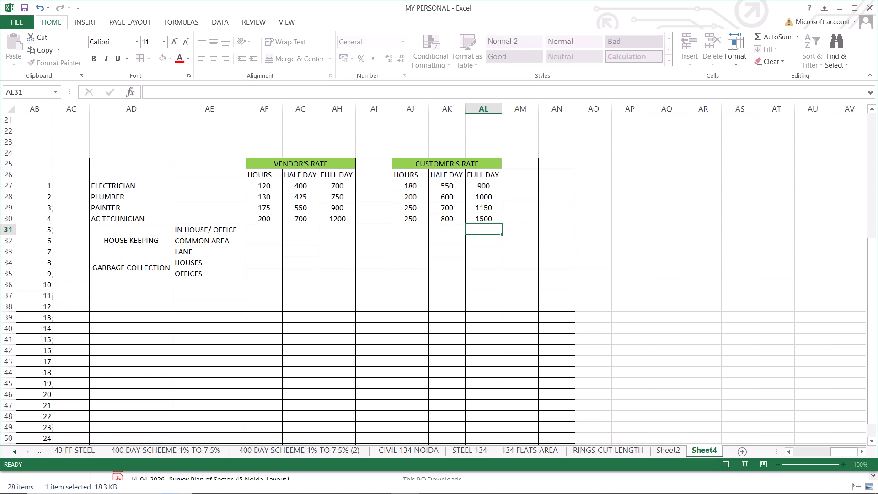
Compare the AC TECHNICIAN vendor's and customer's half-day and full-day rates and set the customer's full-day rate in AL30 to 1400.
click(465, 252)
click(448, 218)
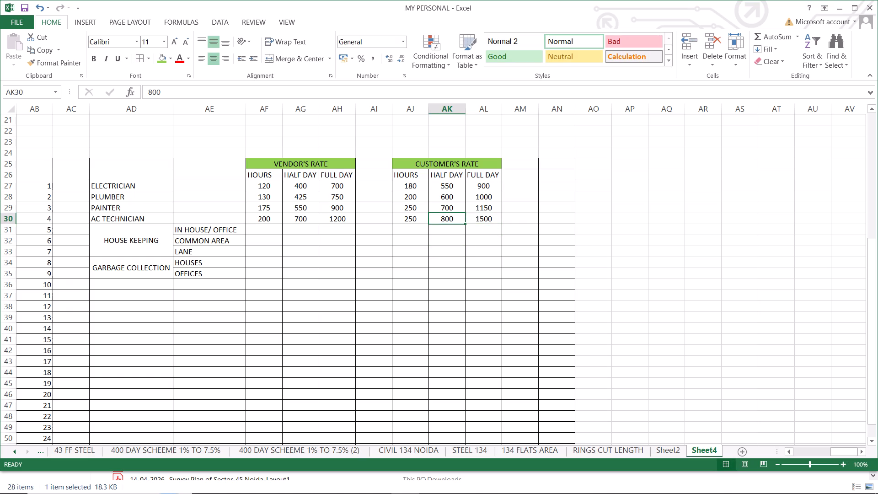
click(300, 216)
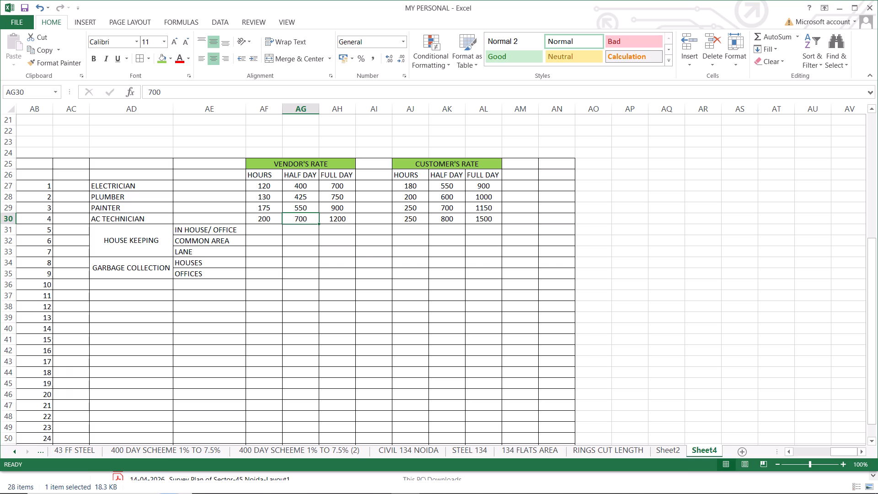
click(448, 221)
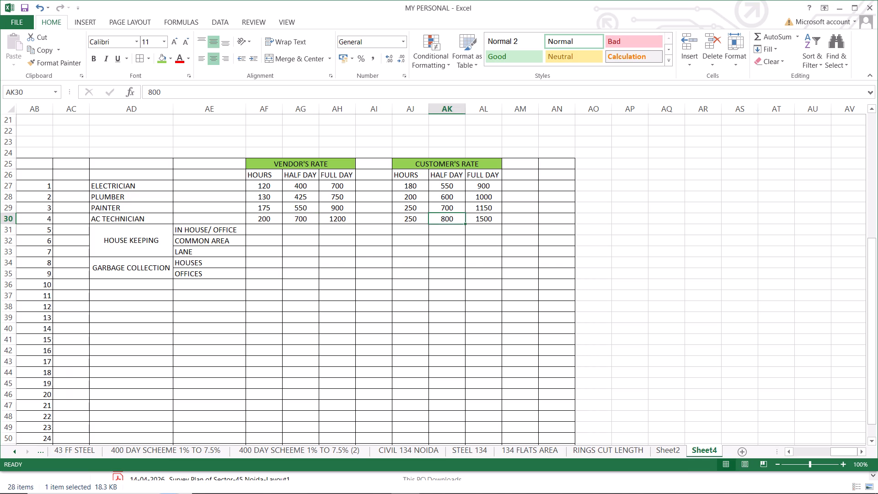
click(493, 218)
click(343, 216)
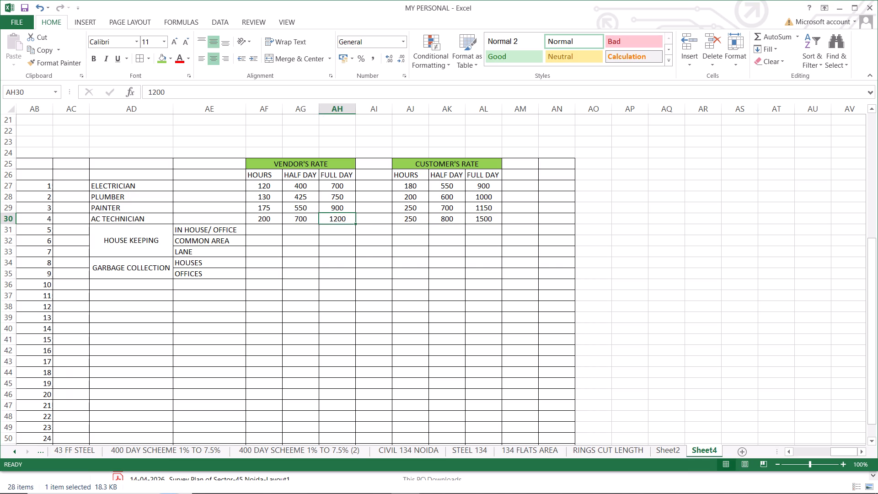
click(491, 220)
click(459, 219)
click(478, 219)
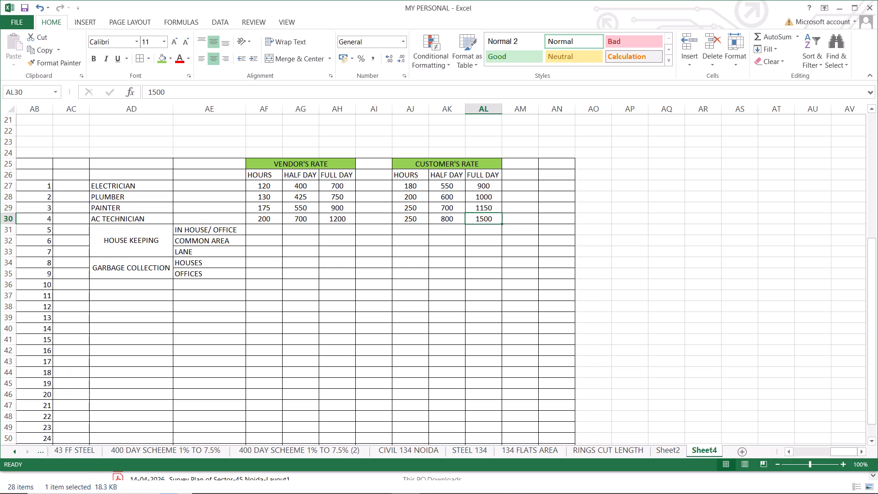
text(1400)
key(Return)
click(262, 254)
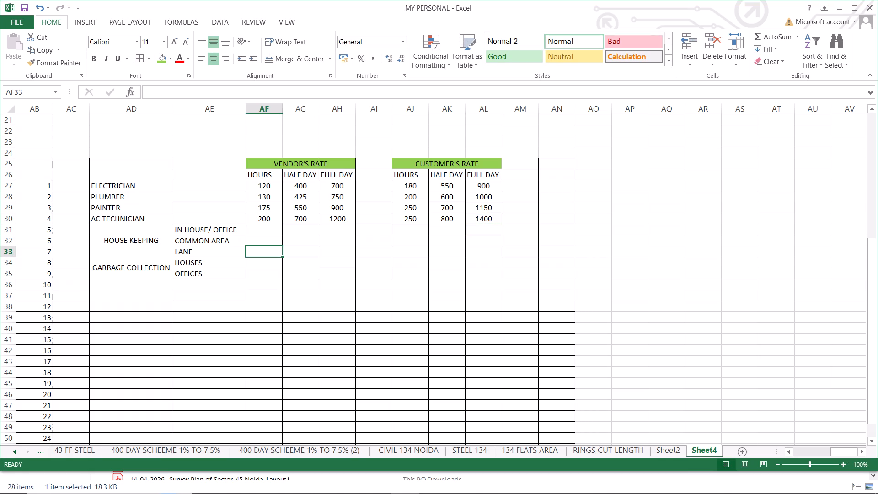
Replace the ELECTRICIAN customer's hours rate in AJ27 with the 25% markup formula =AF27+(AF27*.25).
drag(260, 172, 481, 179)
click(413, 189)
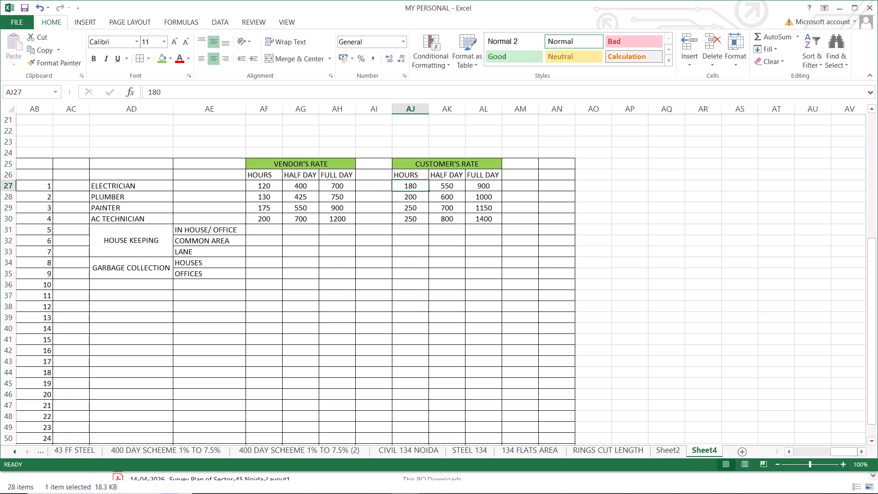
key(equal)
key(Pause)
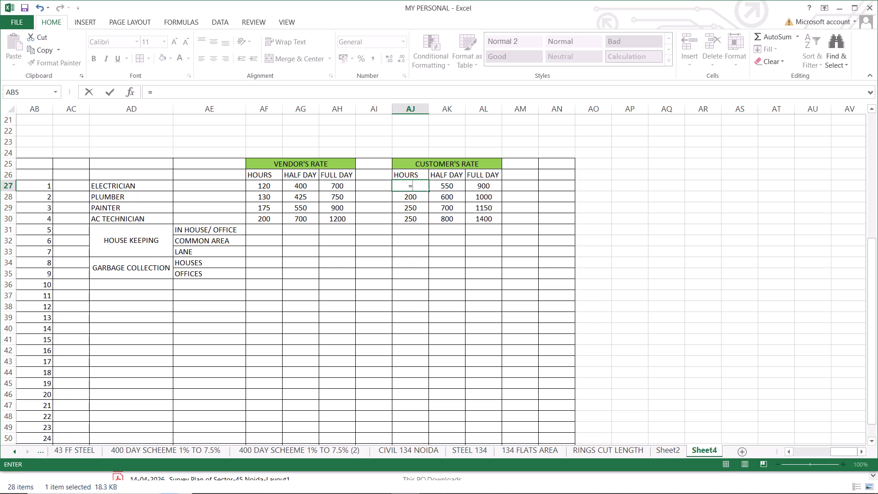
click(265, 183)
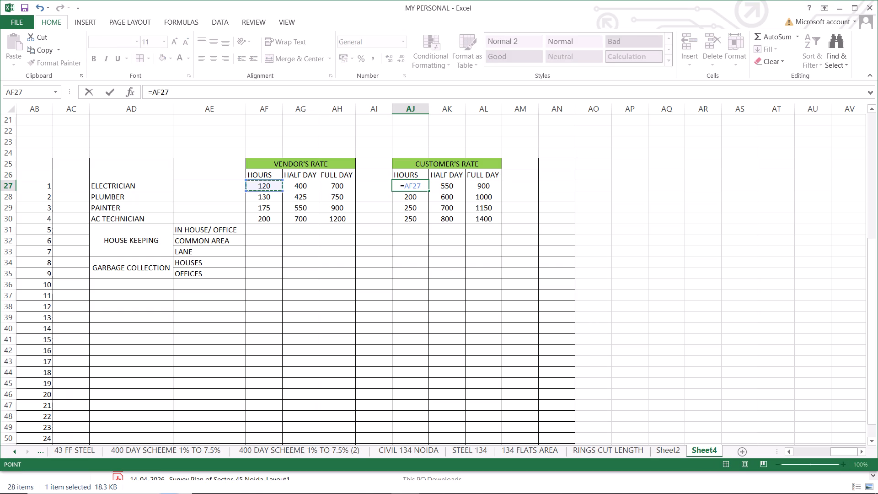
key(asterisk)
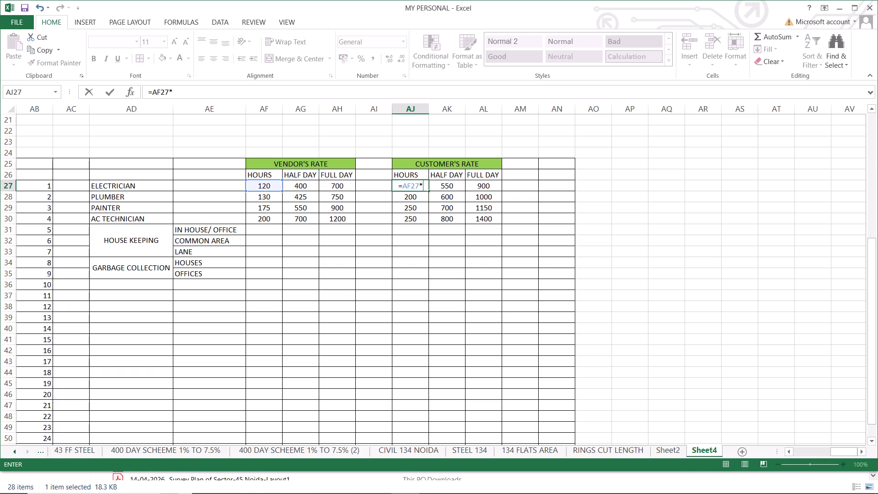
text(.25)
key(shift+parenright)
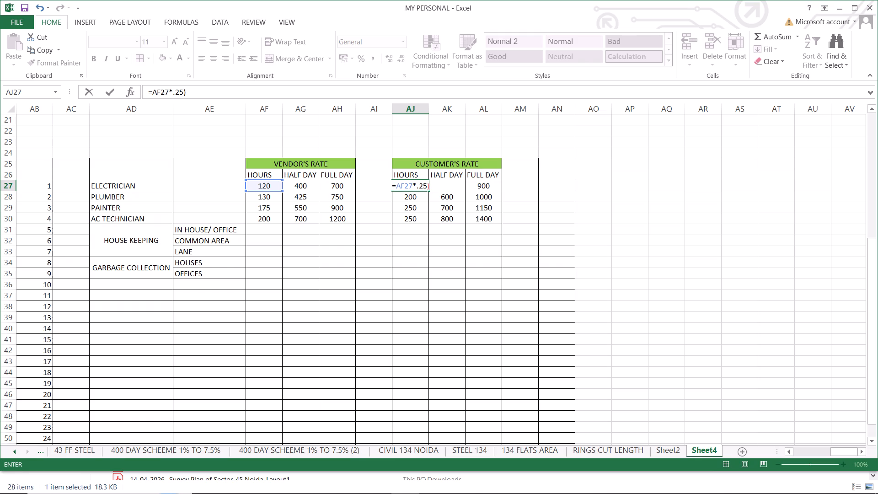
click(397, 184)
key(shift+parenleft)
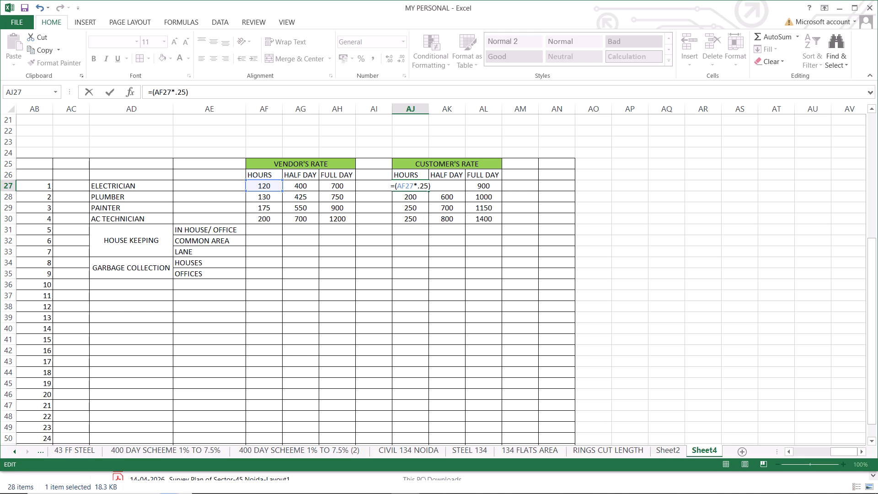
click(396, 187)
click(270, 187)
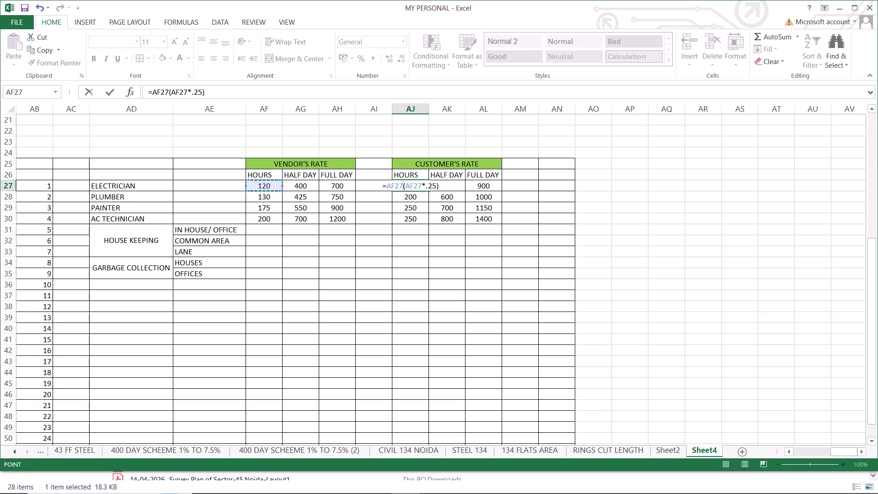
key(plus)
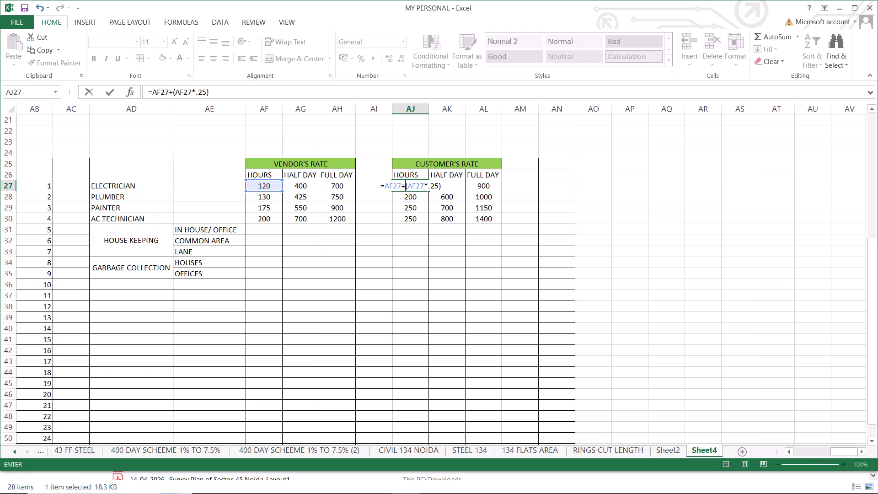
key(Return)
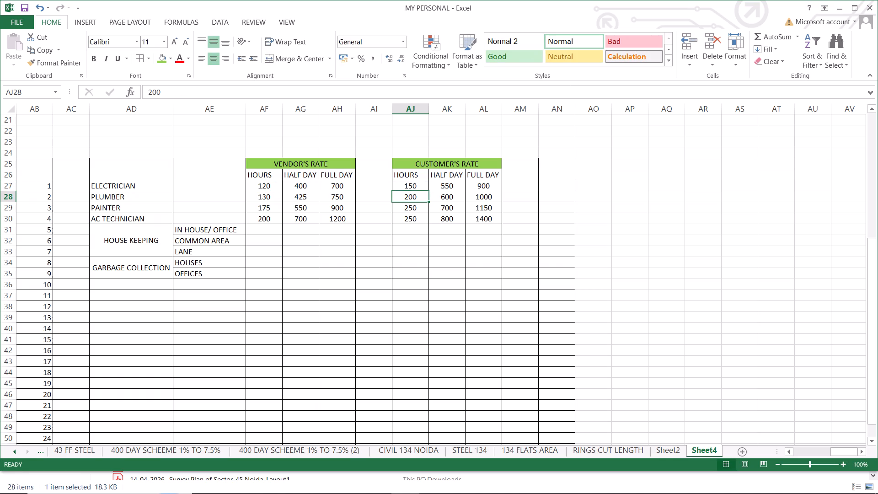
Fill the AJ27 markup formula across to AK27:AL27 and check the copied formulas' cell references.
click(414, 183)
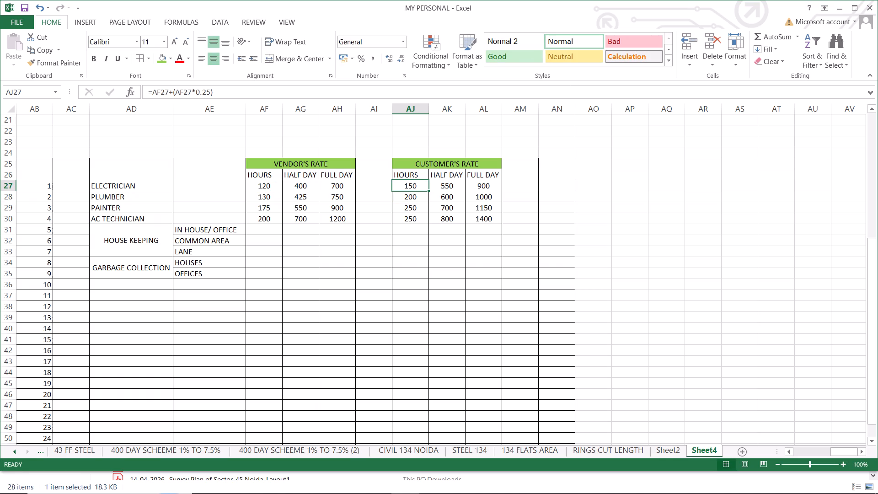
drag(428, 190, 492, 192)
double_click(451, 186)
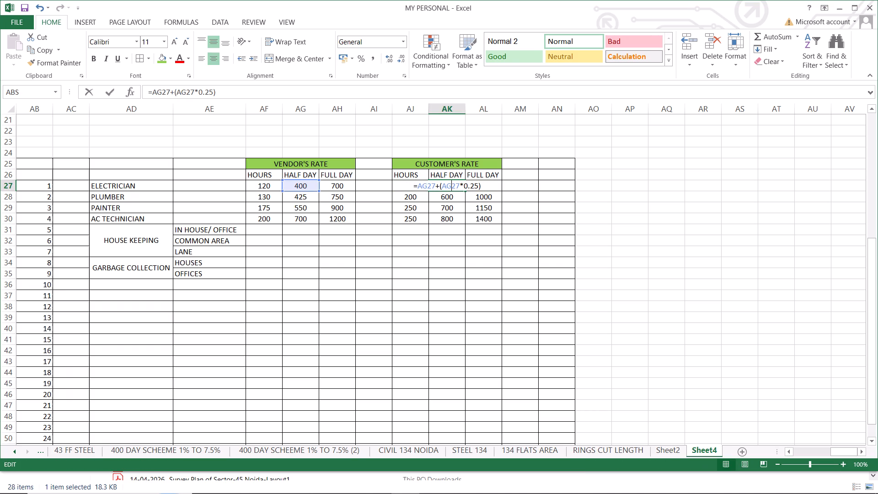
key(Escape)
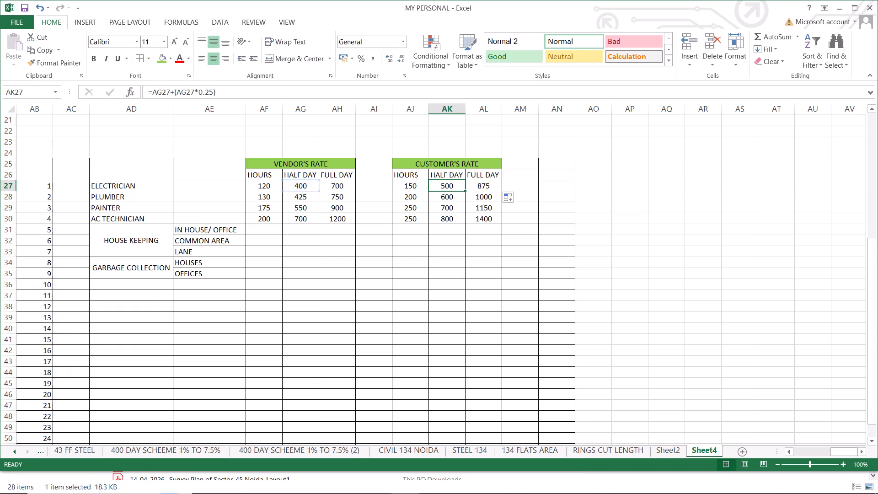
double_click(489, 188)
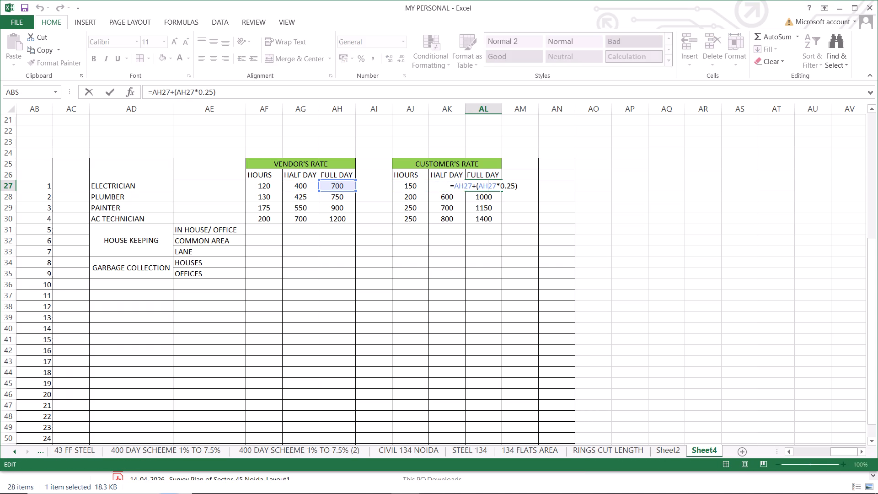
key(Escape)
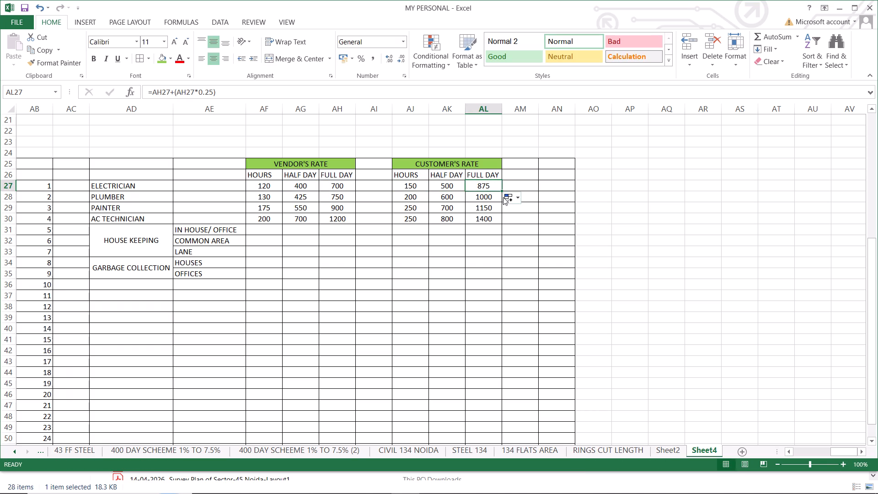
Fill the AJ27 markup formula down to AJ30 and check the copied hours formulas for PLUMBER, PAINTER and AC TECHNICIAN.
click(410, 186)
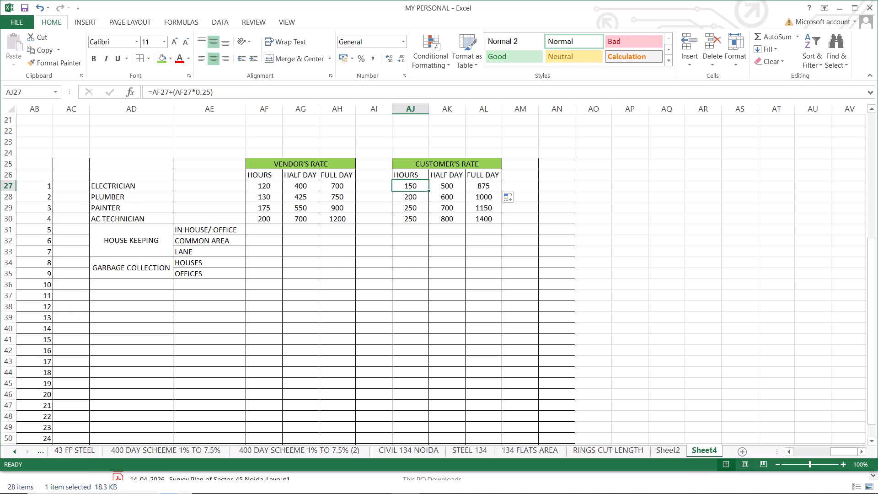
drag(428, 191, 427, 226)
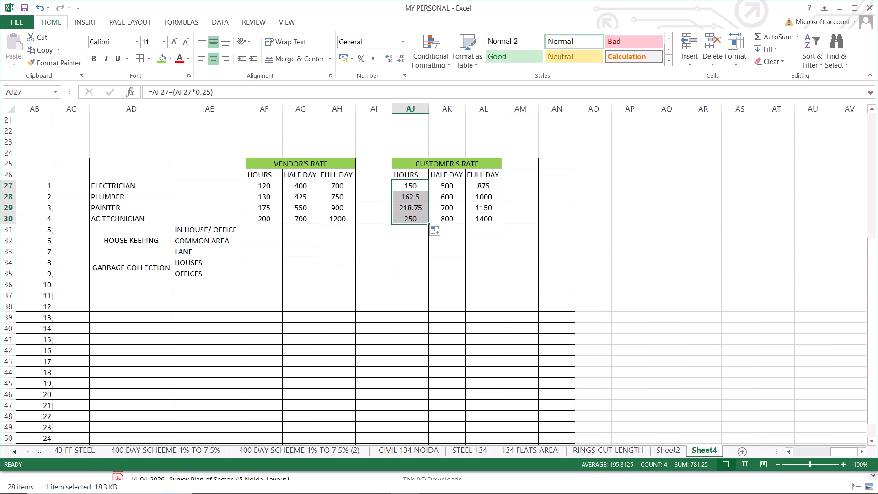
double_click(417, 193)
key(Escape)
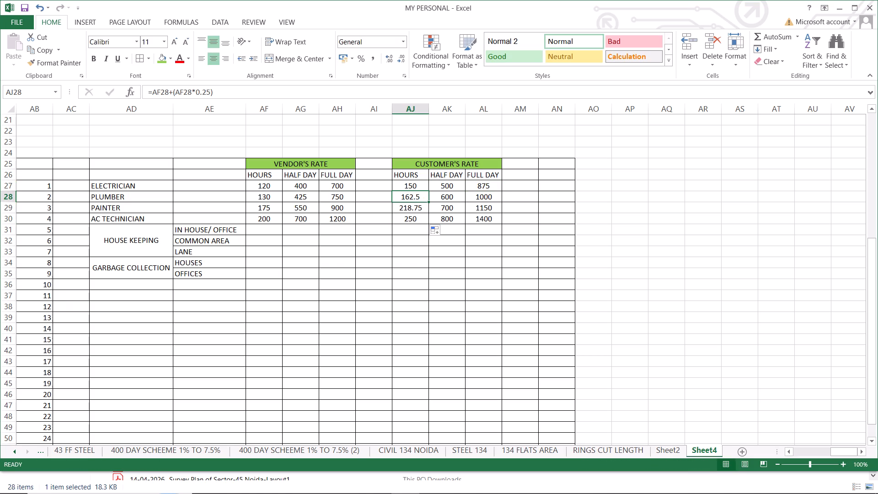
double_click(417, 209)
key(Escape)
double_click(417, 218)
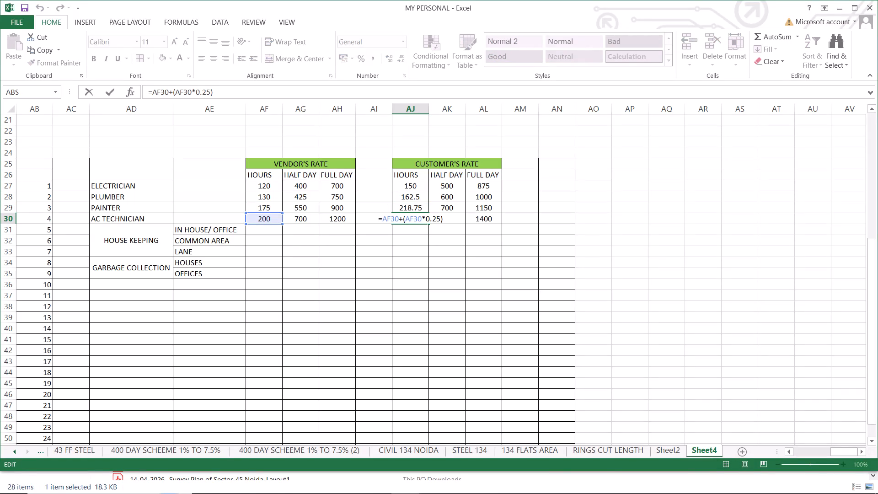
key(Escape)
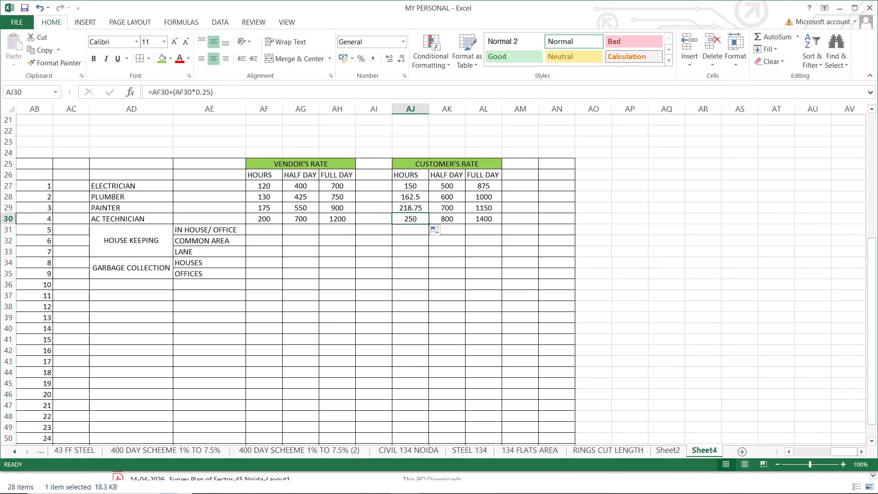
Format the PLUMBER and PAINTER customer's hours rates in AJ28:AJ29 with no decimal places.
click(415, 209)
drag(419, 197, 420, 206)
click(399, 62)
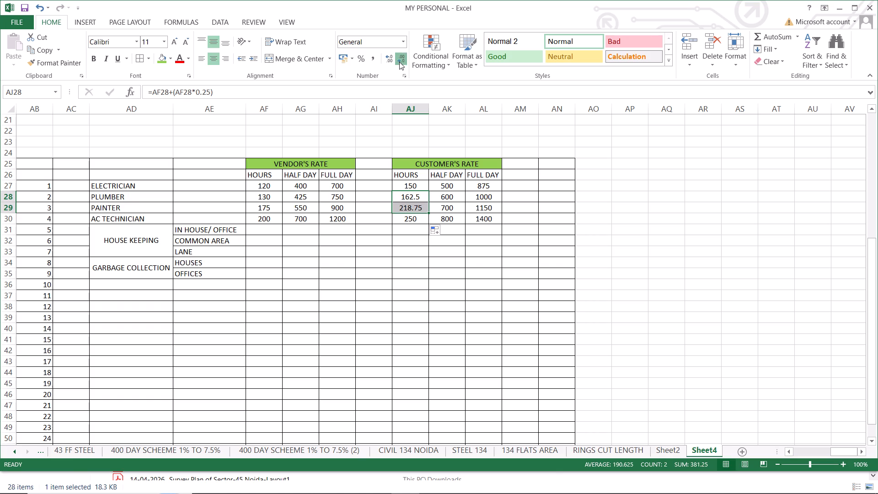
click(399, 62)
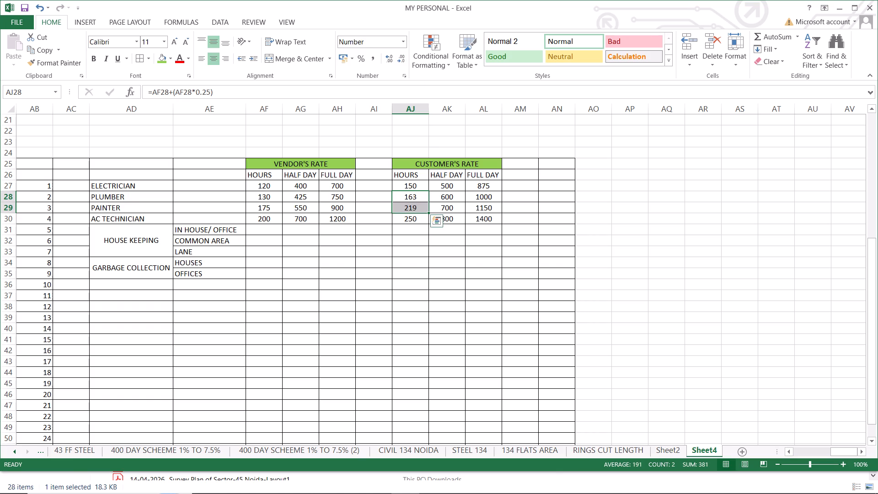
Fill the half-day and full-day markup formulas in AK27:AL27 down to row 30.
click(450, 189)
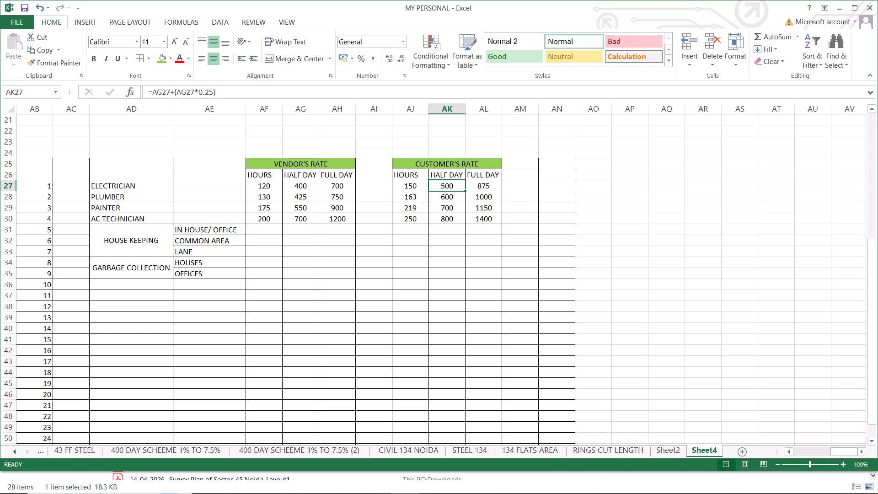
drag(460, 187, 479, 186)
drag(501, 192, 507, 227)
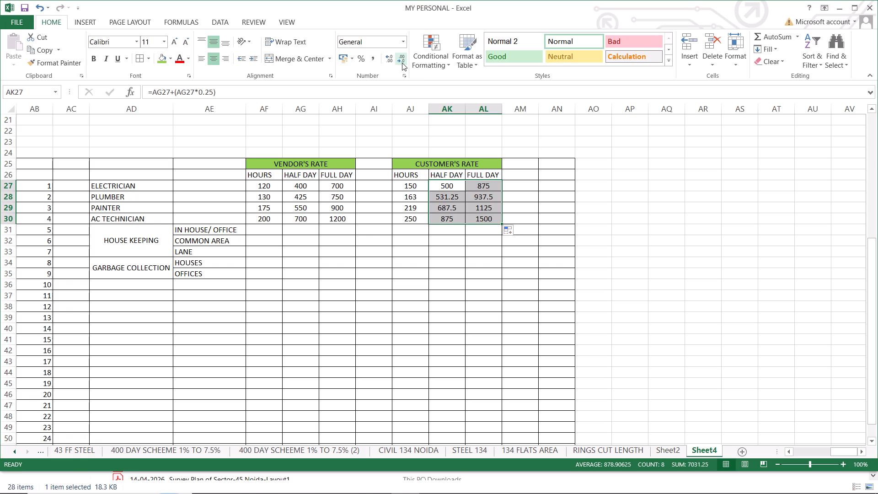
Format the customer's half-day and full-day rates in AK27:AL30 with no decimal places.
click(401, 61)
click(401, 61)
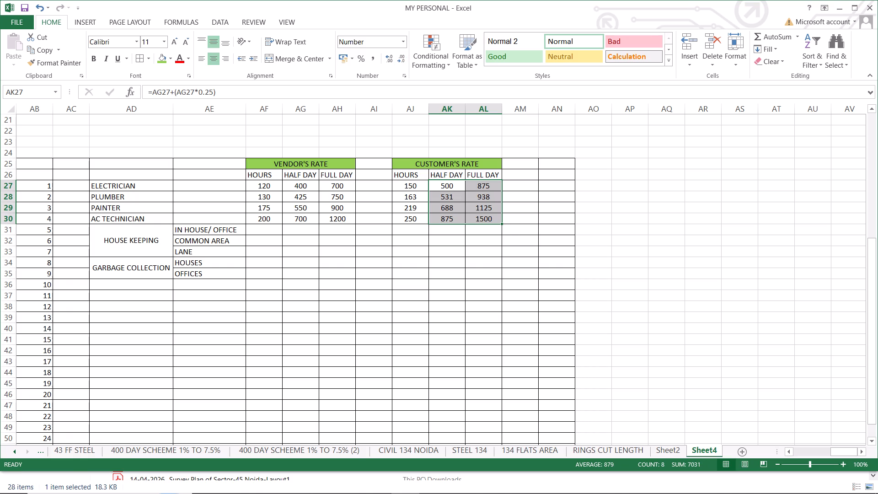
Review the customer's rates in AJ27:AL30 against the vendor's rates in AF27:AH30, including the AC TECHNICIAN full-day formula.
click(503, 254)
drag(415, 187, 475, 192)
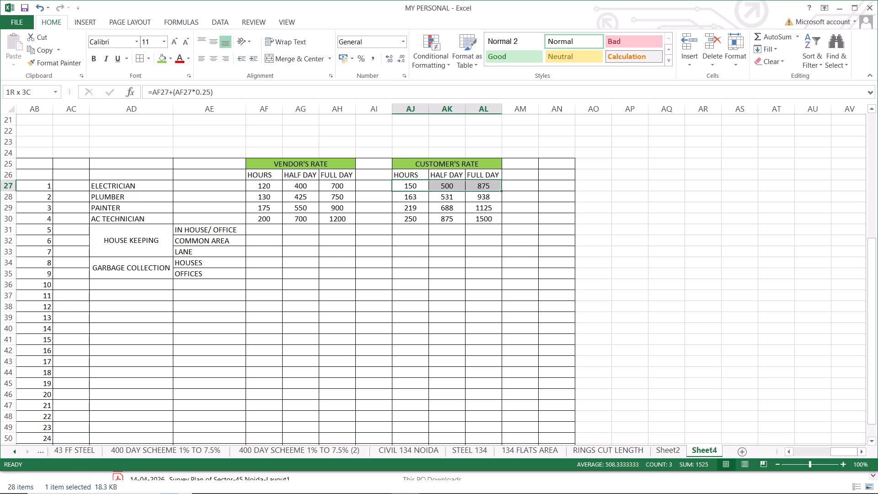
drag(475, 192, 485, 220)
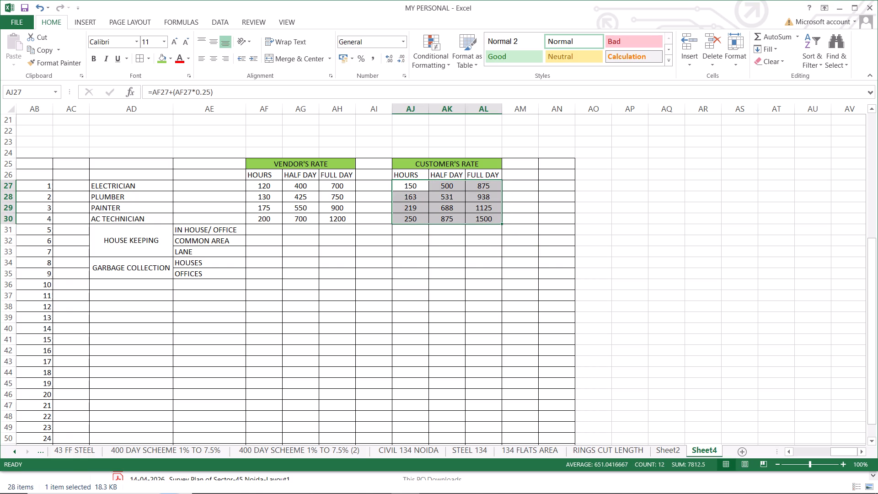
click(491, 217)
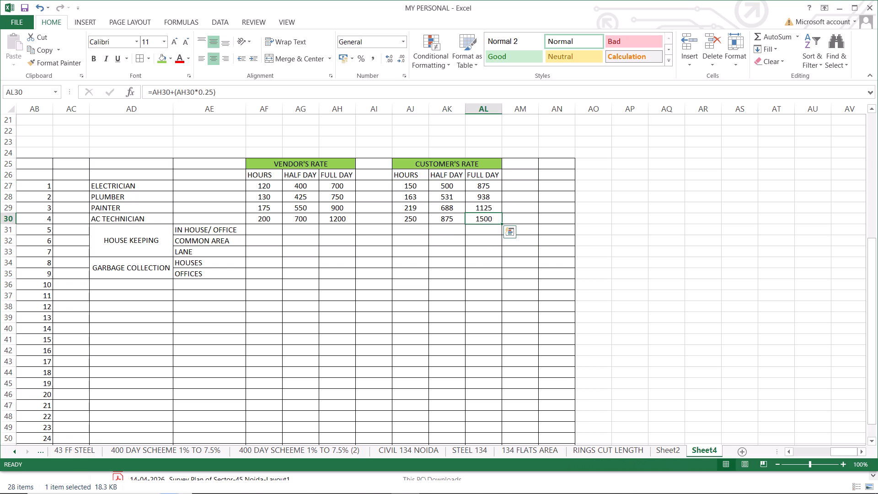
click(340, 220)
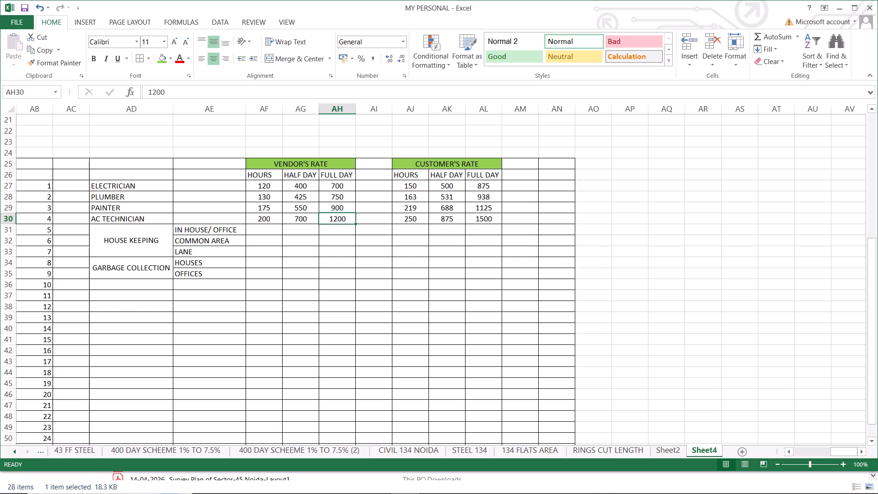
click(486, 220)
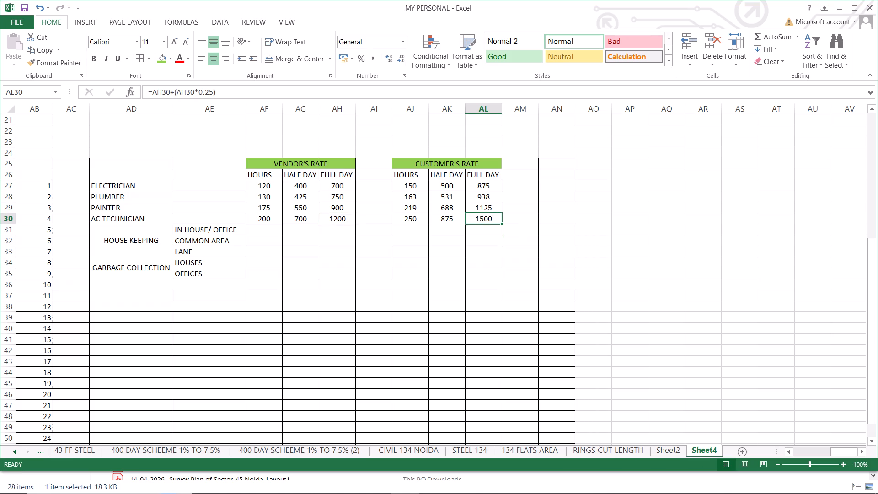
drag(258, 184, 338, 216)
click(407, 187)
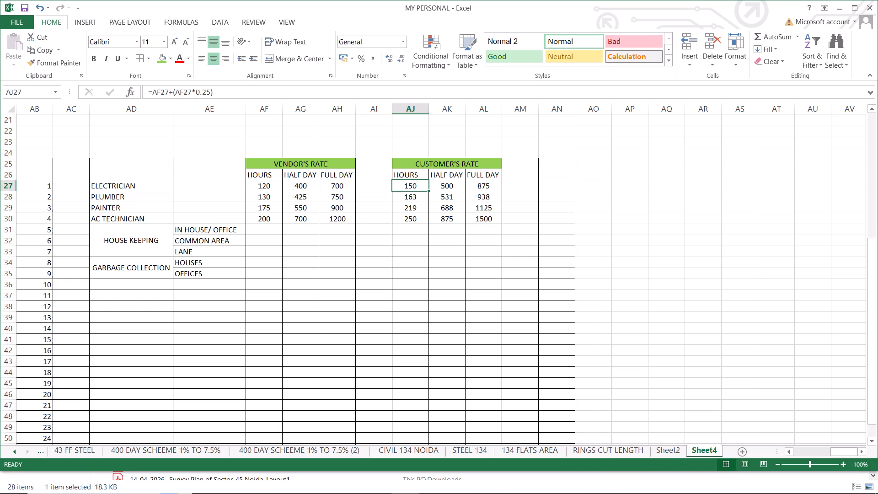
click(450, 163)
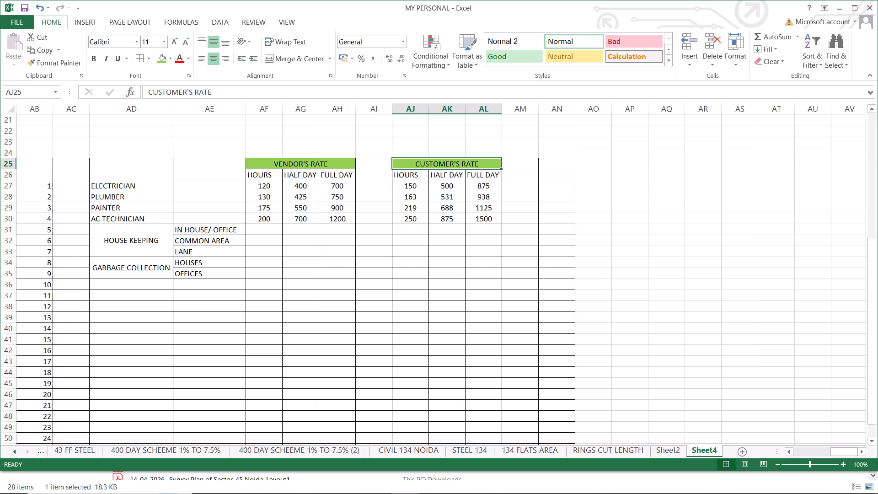
drag(410, 186, 480, 220)
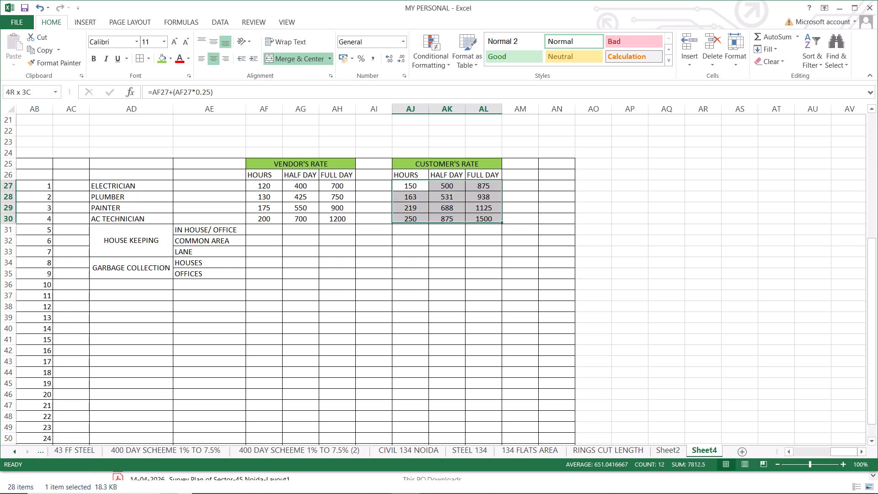
drag(480, 220, 482, 223)
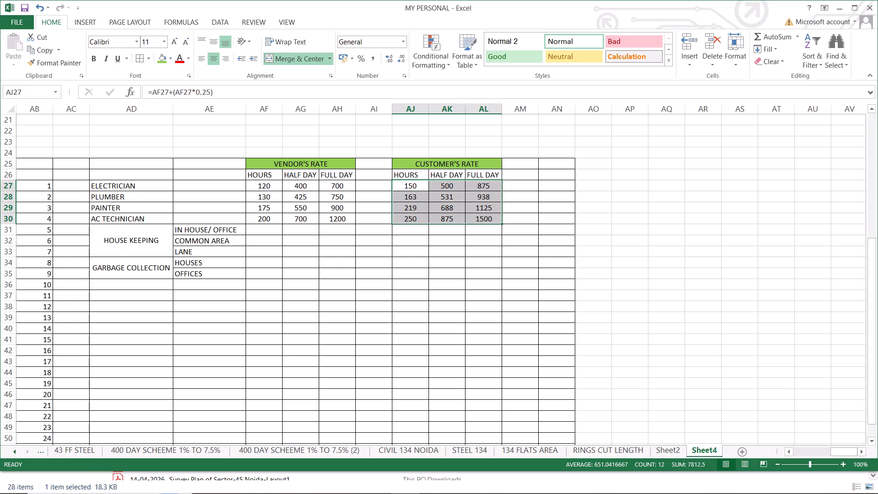
click(371, 166)
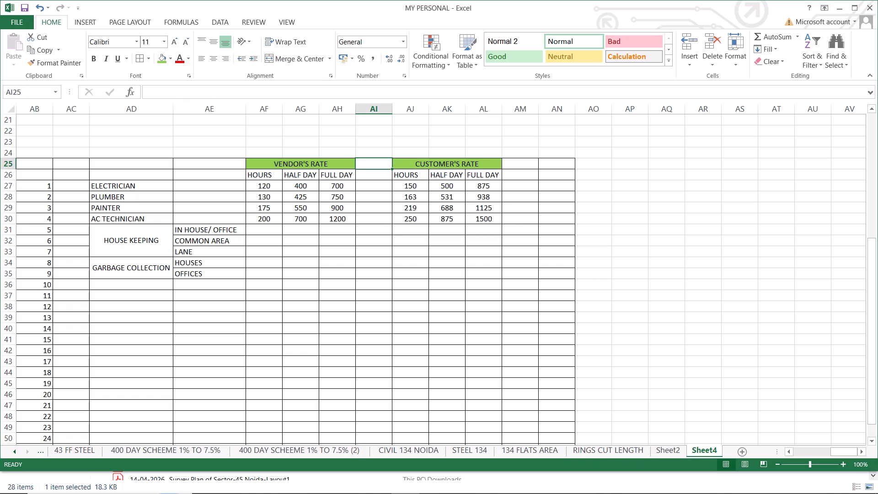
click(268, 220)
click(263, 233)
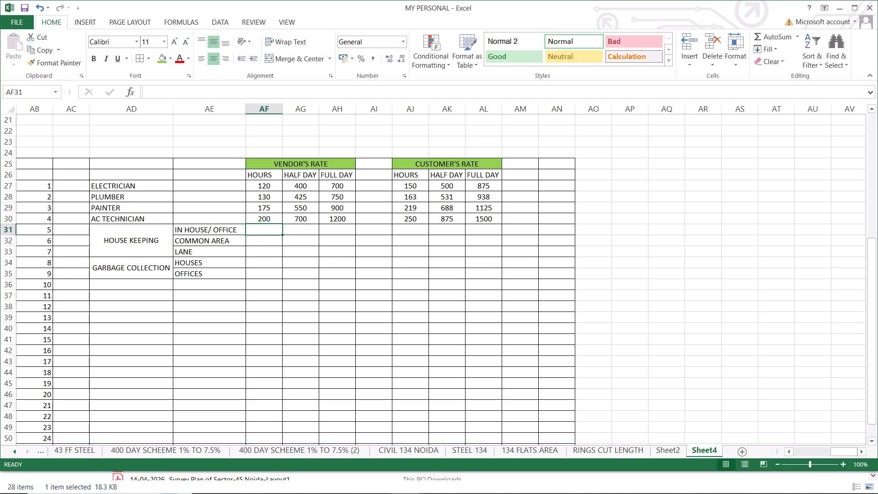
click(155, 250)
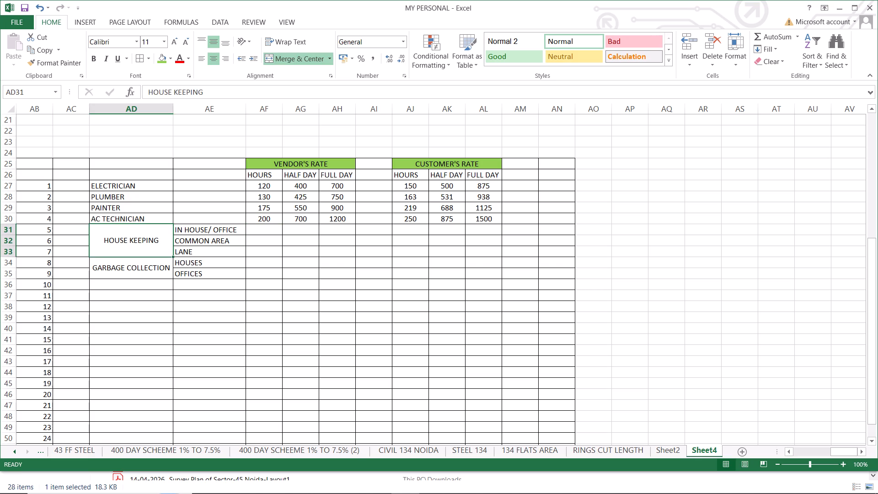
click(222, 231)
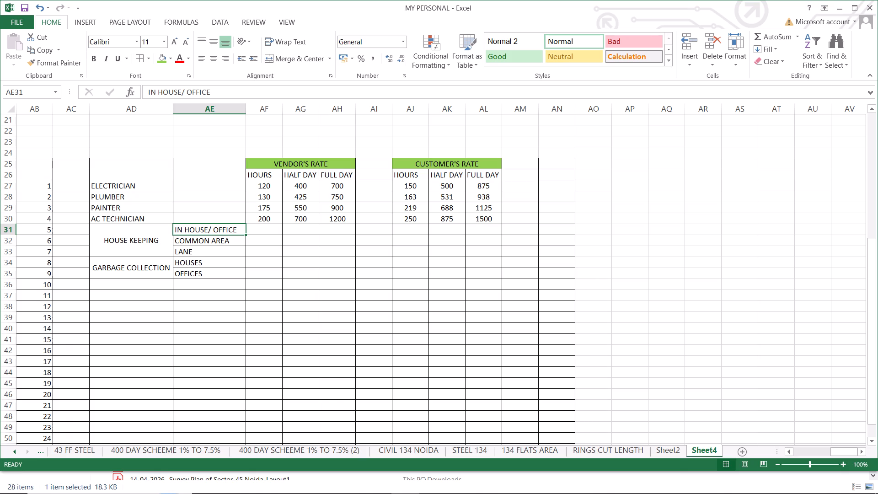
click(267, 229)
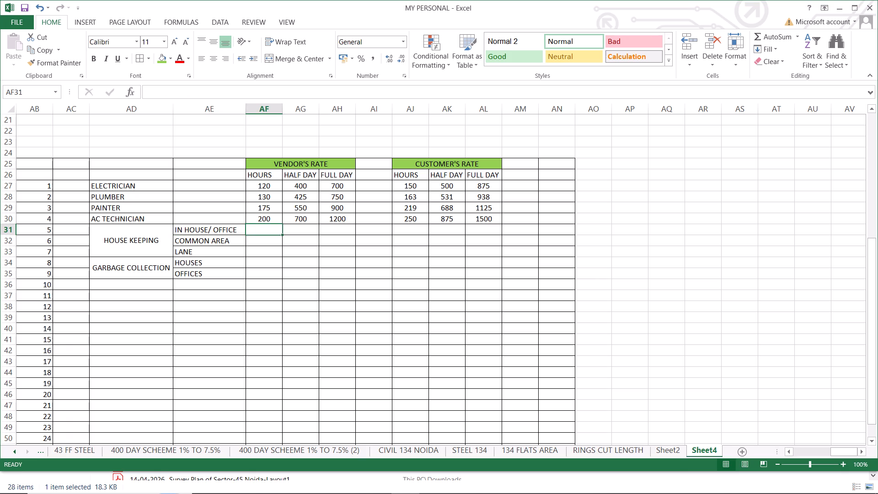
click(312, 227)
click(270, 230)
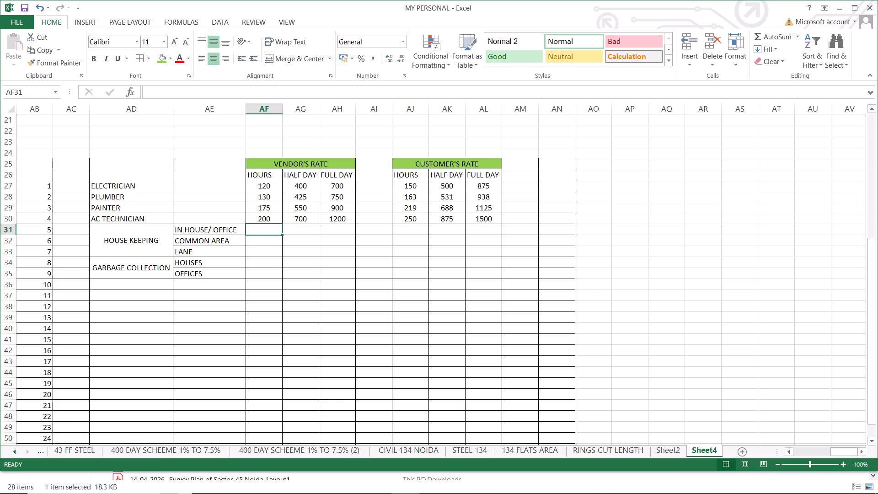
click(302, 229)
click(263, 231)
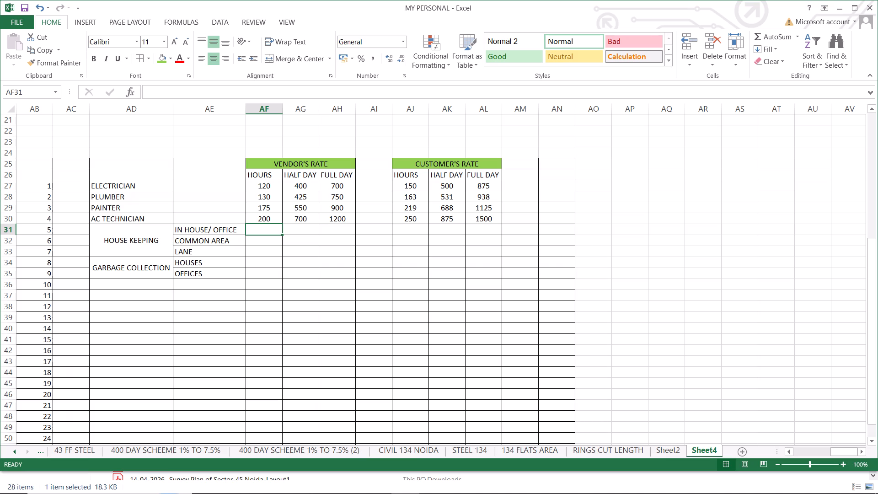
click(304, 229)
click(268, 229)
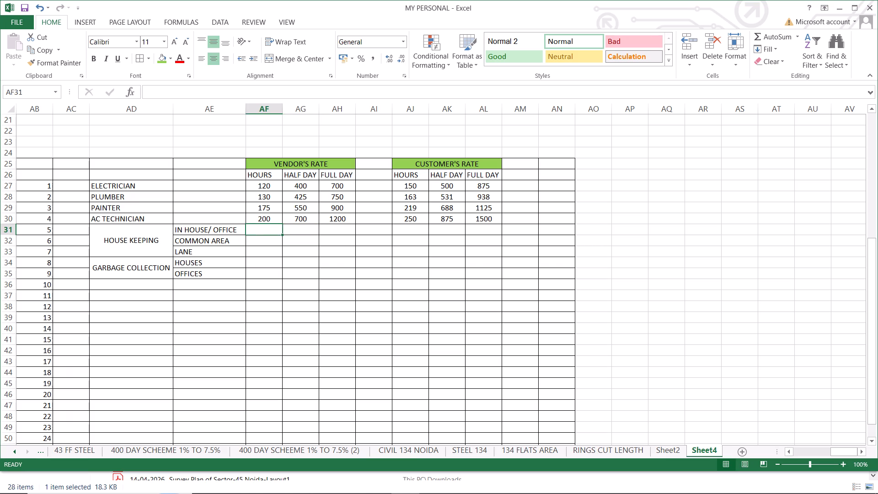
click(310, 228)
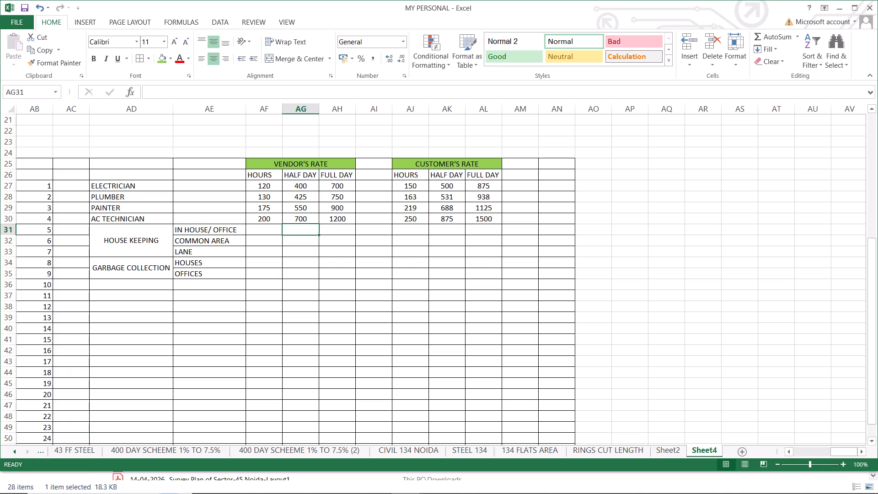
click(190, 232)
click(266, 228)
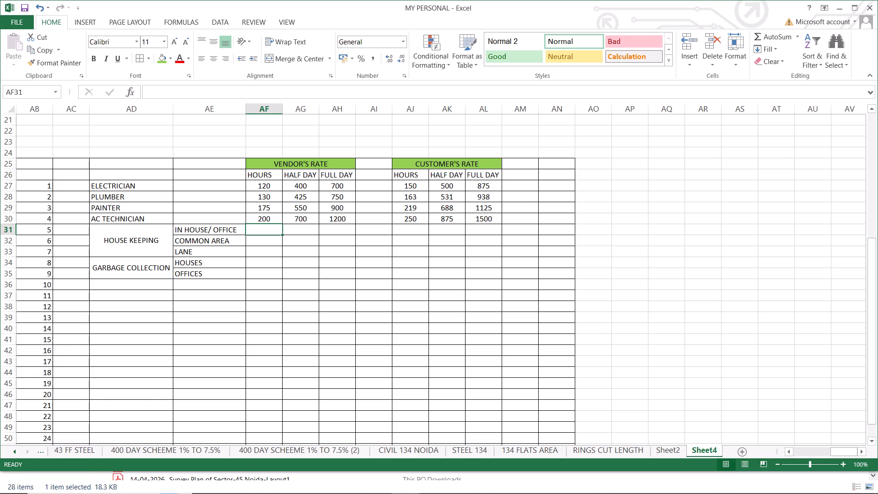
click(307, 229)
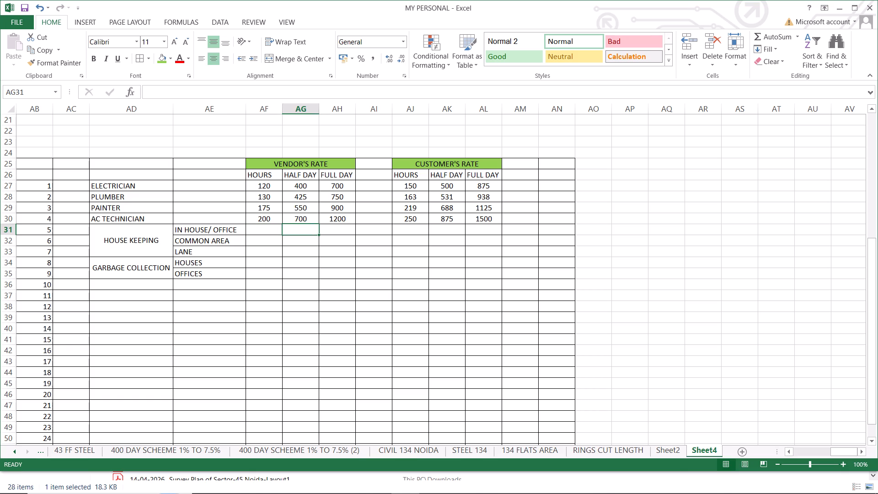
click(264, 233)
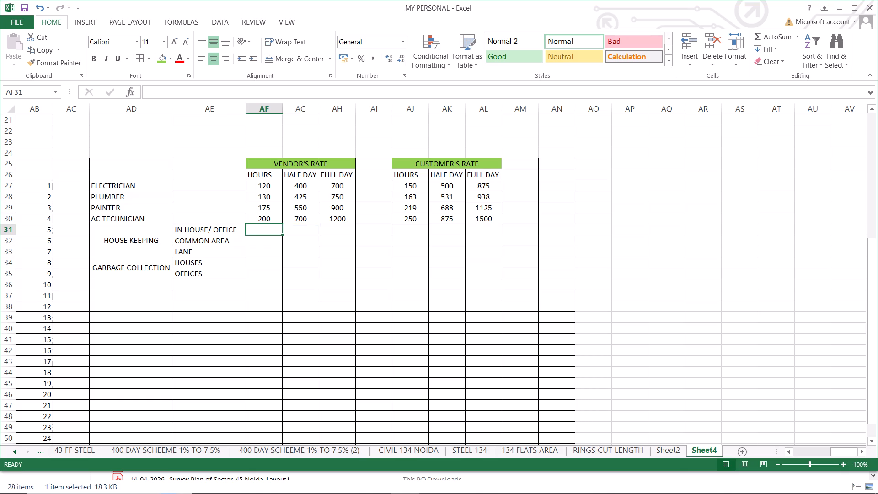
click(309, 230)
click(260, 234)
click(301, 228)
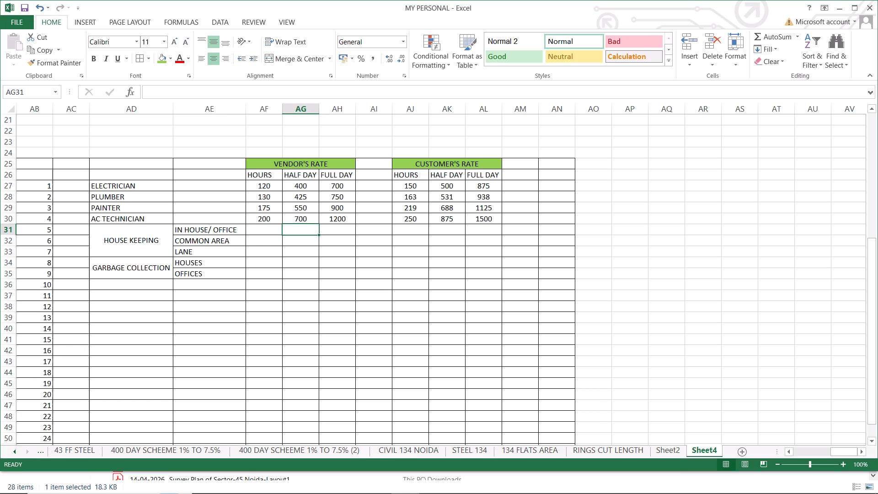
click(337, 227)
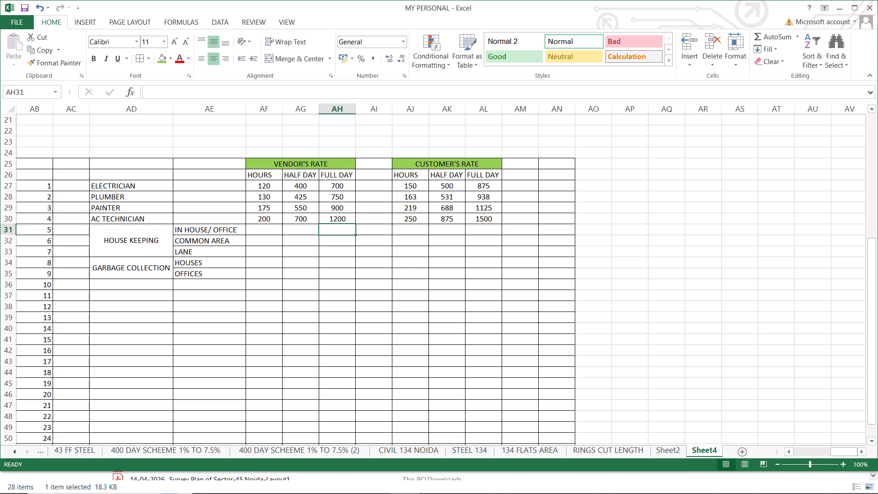
Examine the vendor's HOURS, HALF DAY and FULL DAY columns against the HOUSE KEEPING and GARBAGE COLLECTION rows.
click(336, 173)
drag(266, 175, 328, 177)
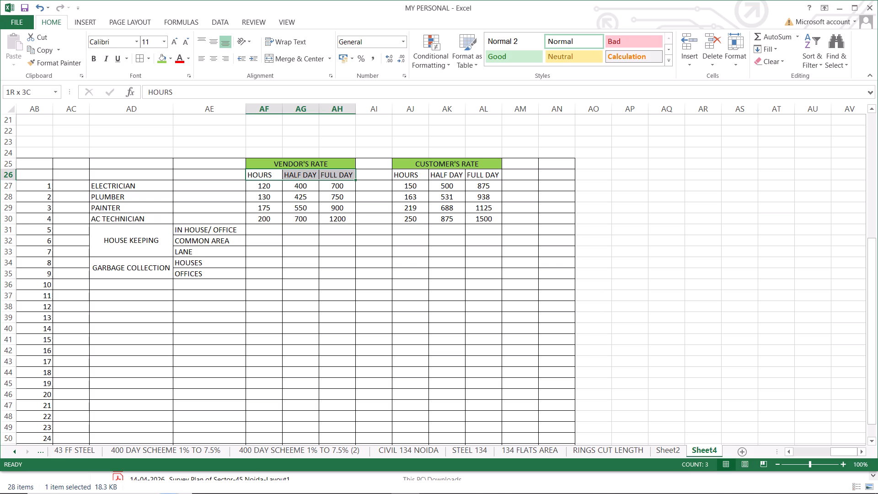
drag(328, 177, 332, 177)
drag(274, 174, 344, 217)
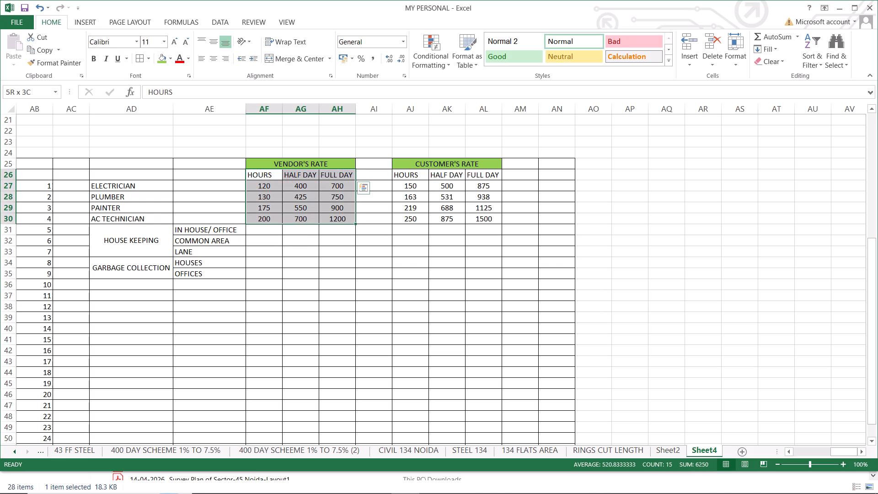
drag(344, 217, 344, 218)
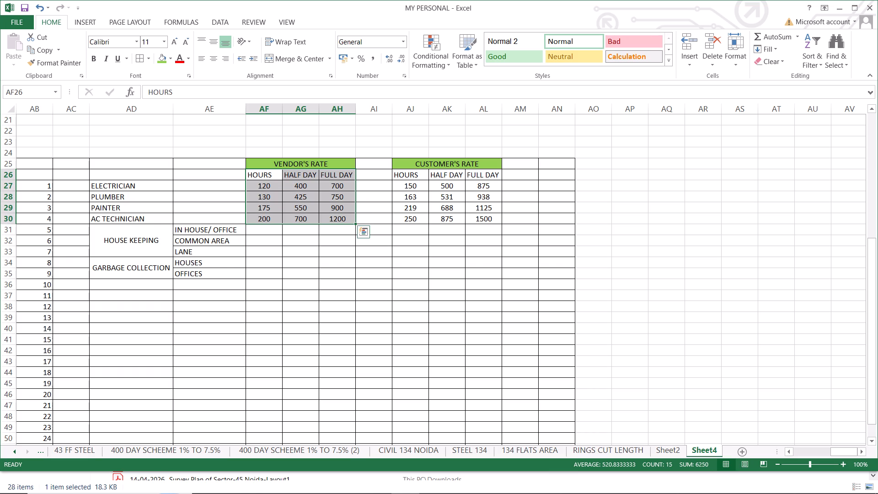
click(342, 175)
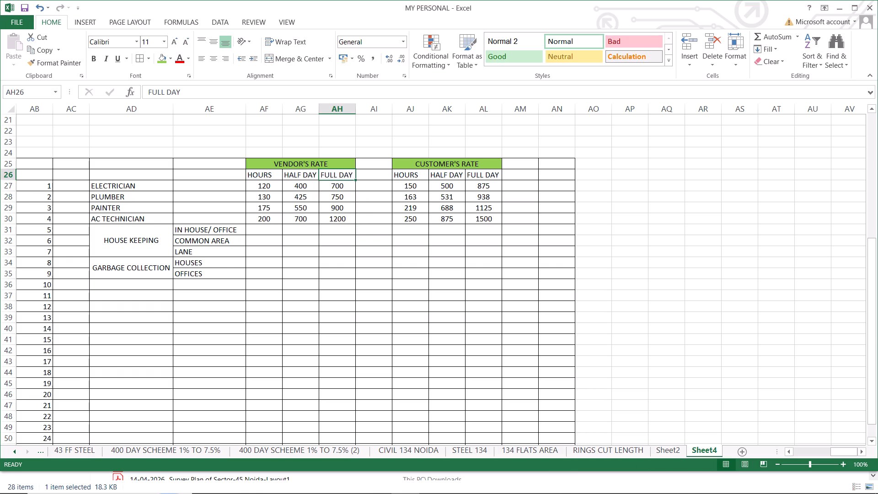
click(227, 227)
click(265, 227)
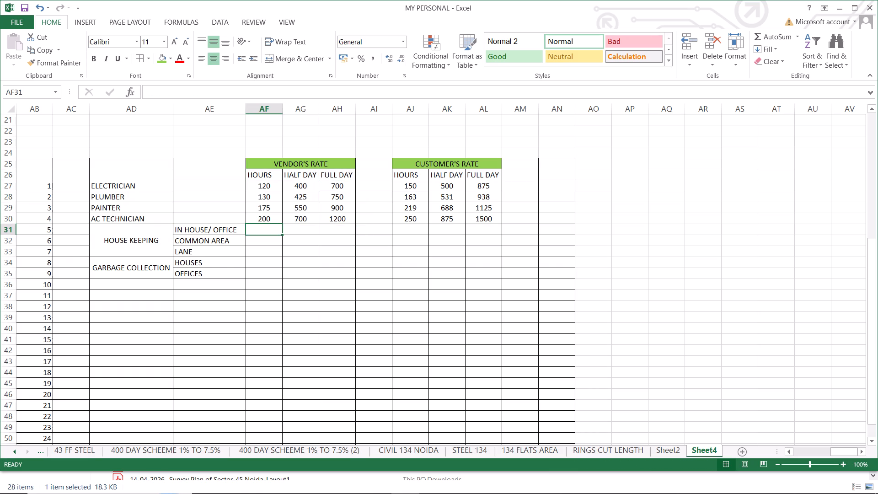
click(158, 273)
click(224, 263)
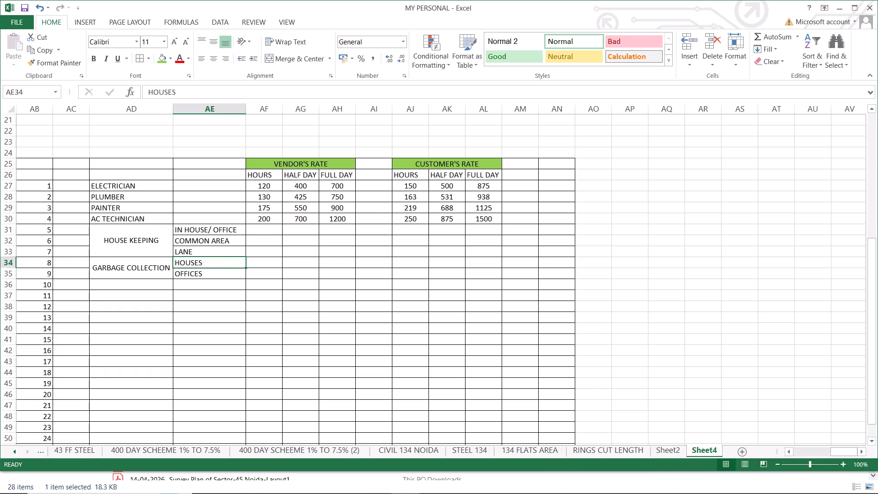
click(273, 264)
click(294, 260)
click(328, 260)
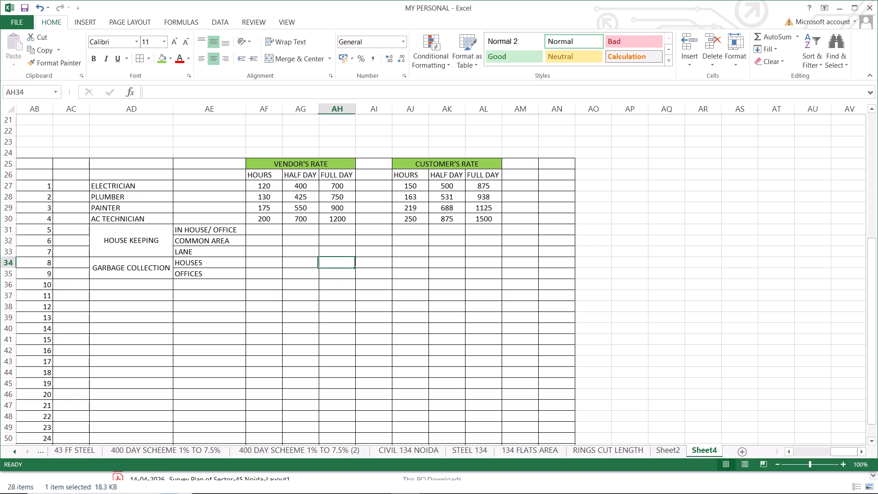
Insert a blank column to the right of the vendor's FULL DAY column, before column AI.
click(336, 178)
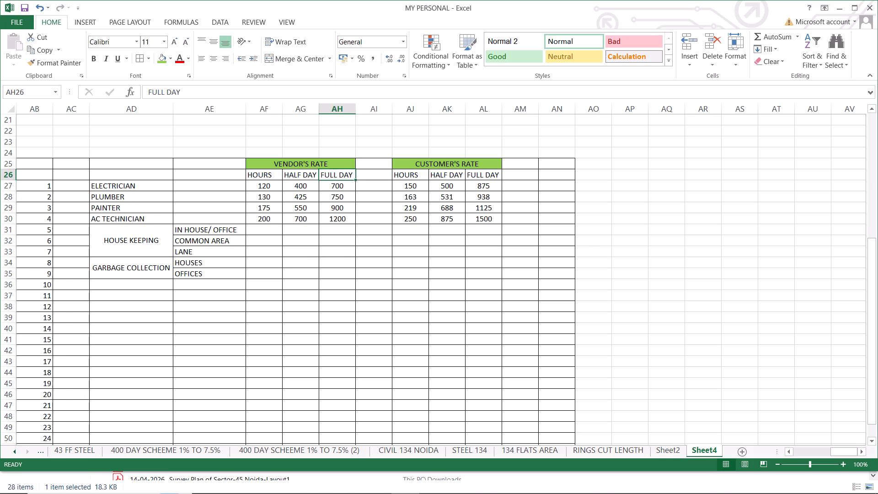
click(364, 175)
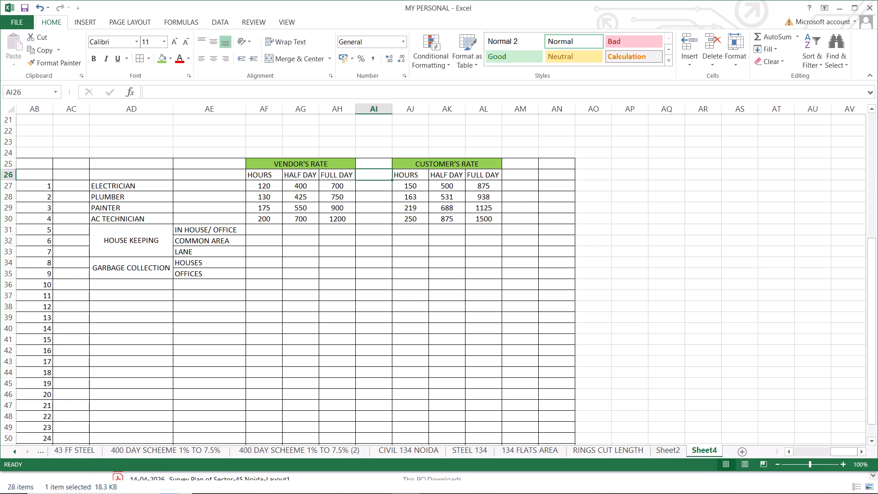
click(373, 112)
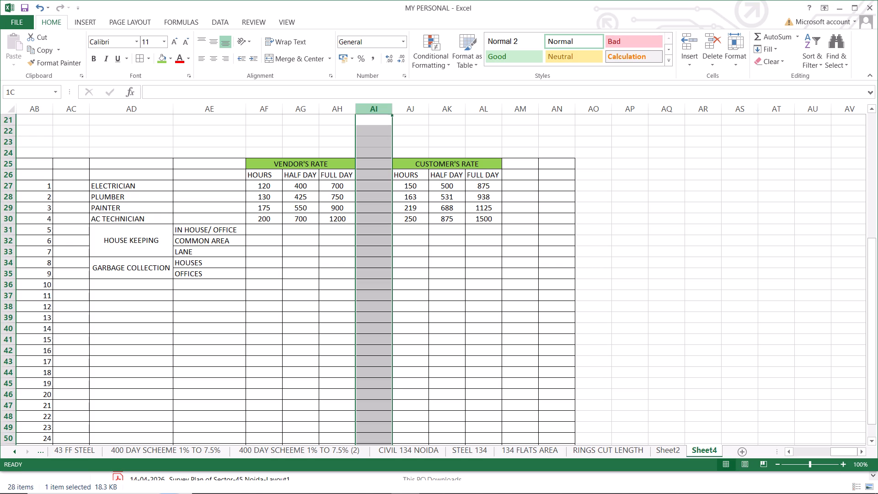
click(345, 111)
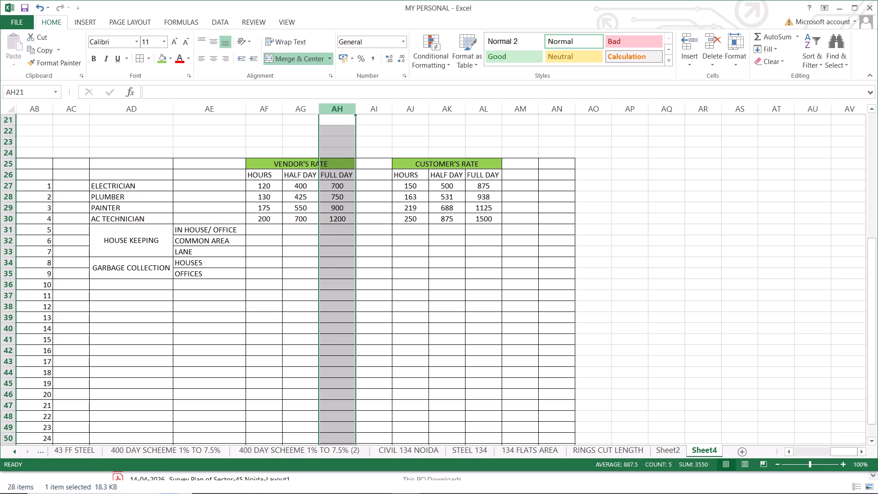
click(376, 110)
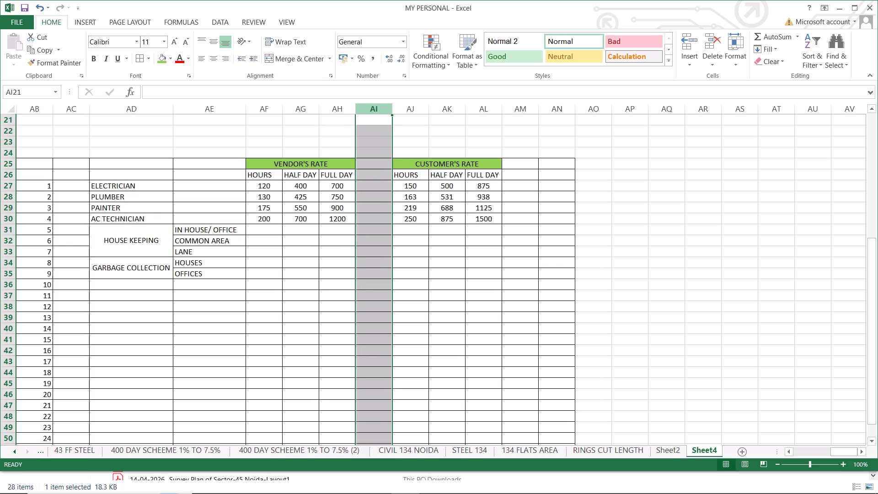
right_click(376, 110)
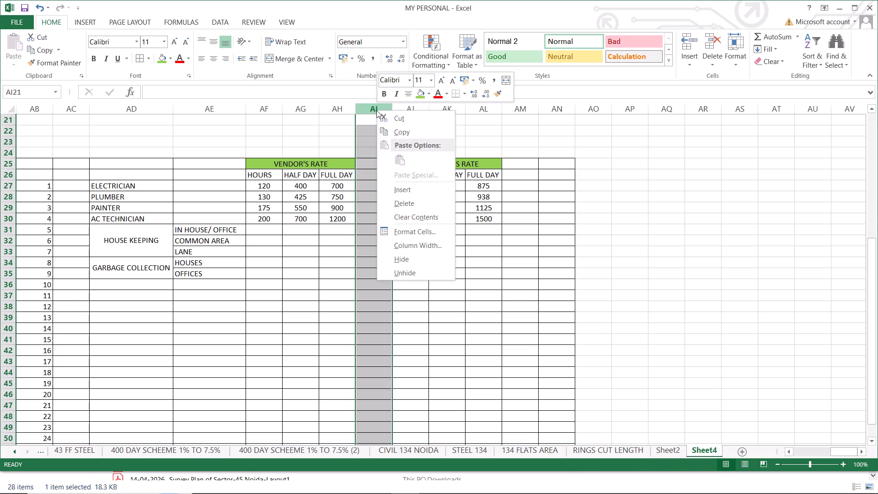
click(402, 190)
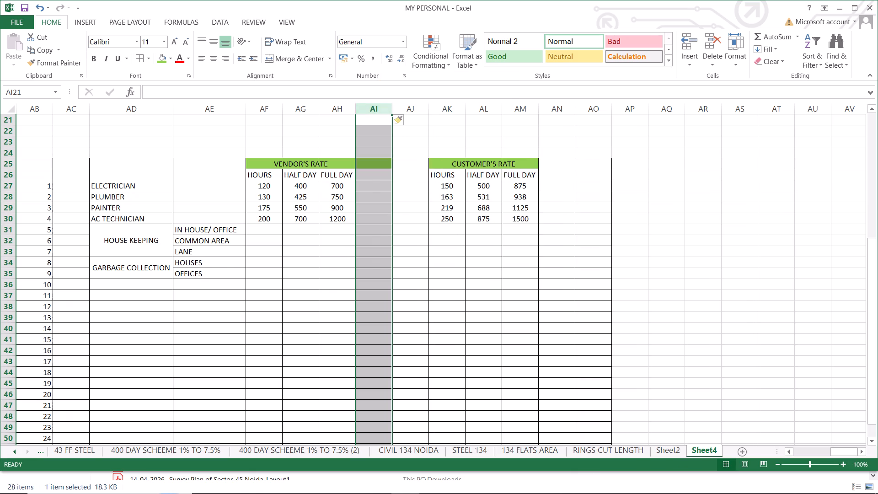
click(379, 181)
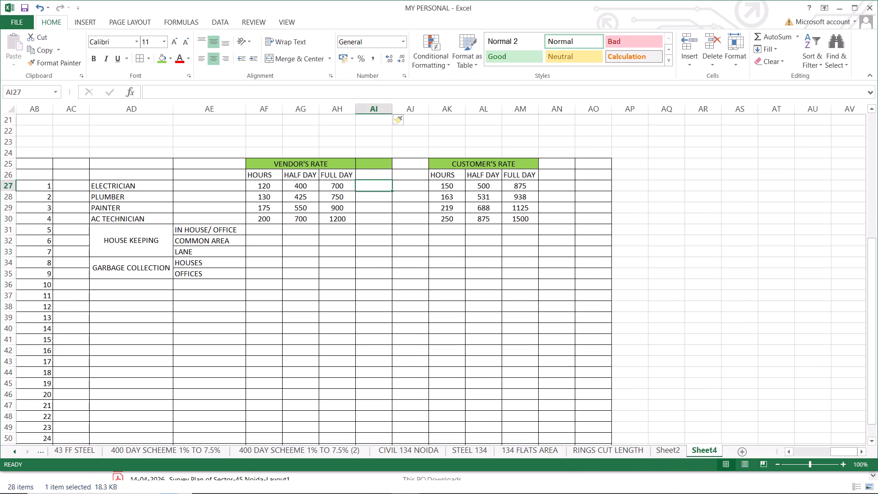
Merge and center the VENDOR'S RATE heading across AF25:AI25 so it spans the added column.
drag(270, 166, 355, 165)
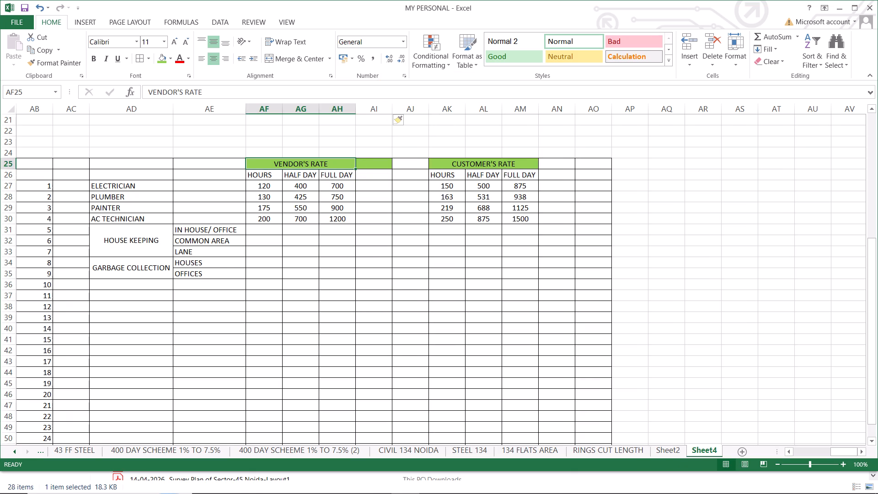
drag(355, 165, 360, 166)
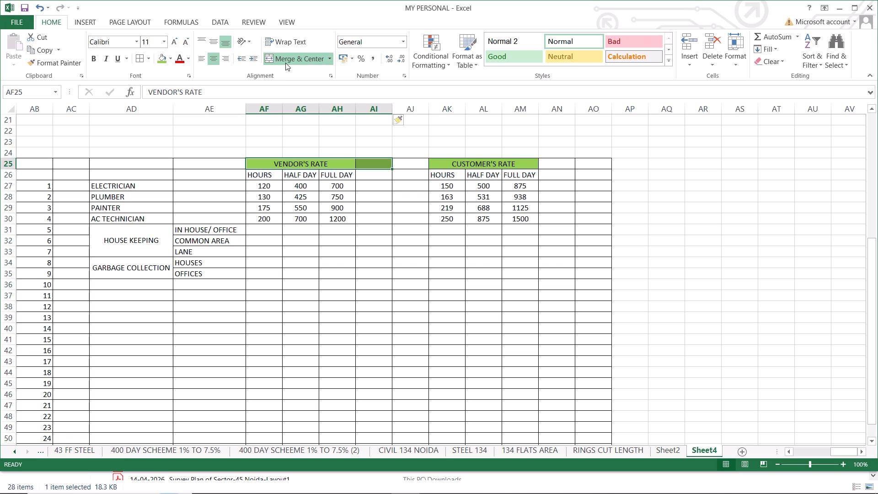
click(289, 60)
click(290, 60)
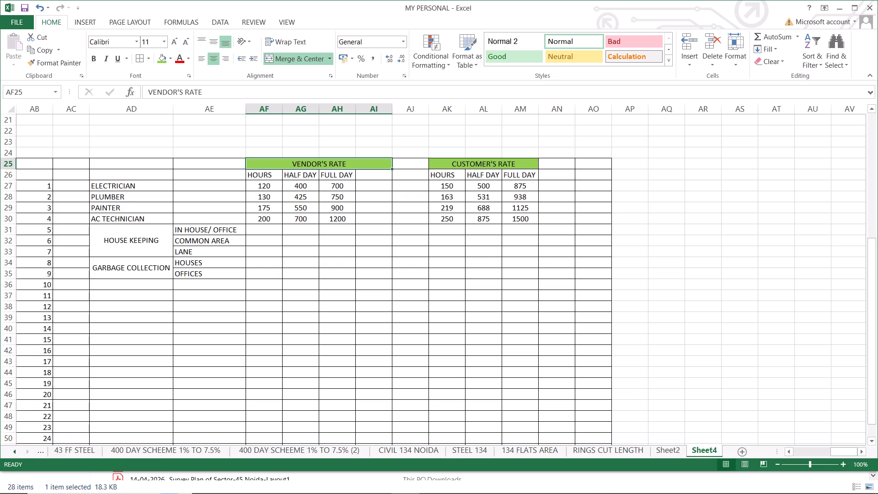
Enter the heading MONTHLY in AI26 under VENDOR'S RATE.
click(372, 177)
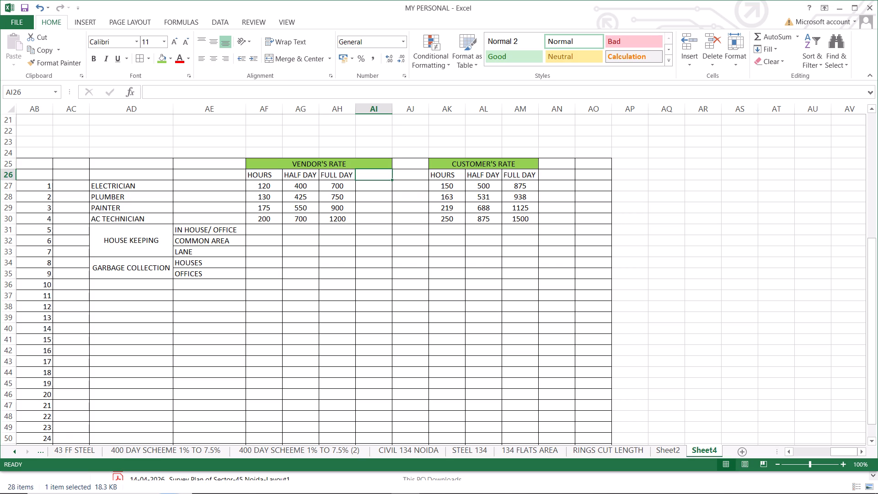
text(MONTHL)
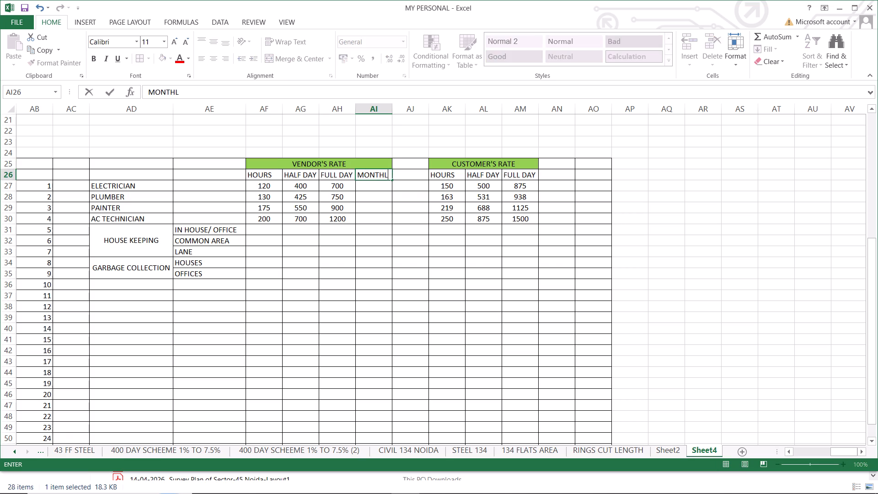
key(y)
click(381, 217)
Examine the HOUSE KEEPING sub-items in AE31:AE33 against the vendor's MONTHLY column.
click(380, 187)
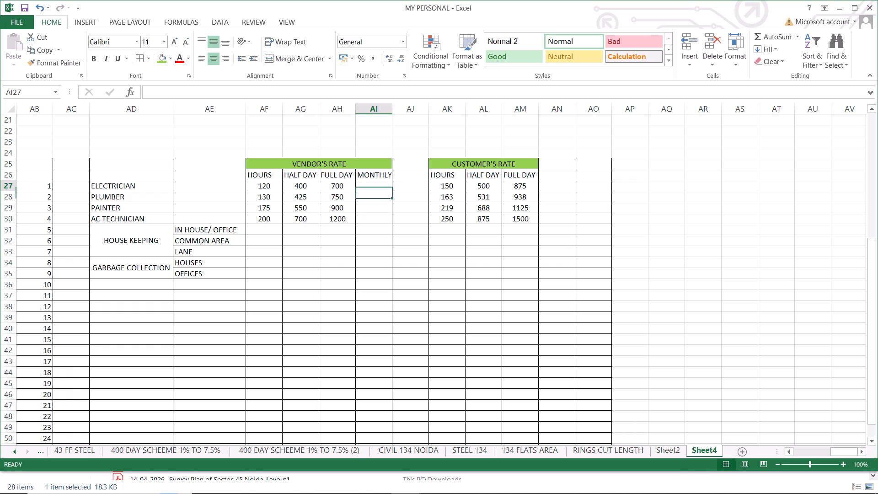
click(374, 219)
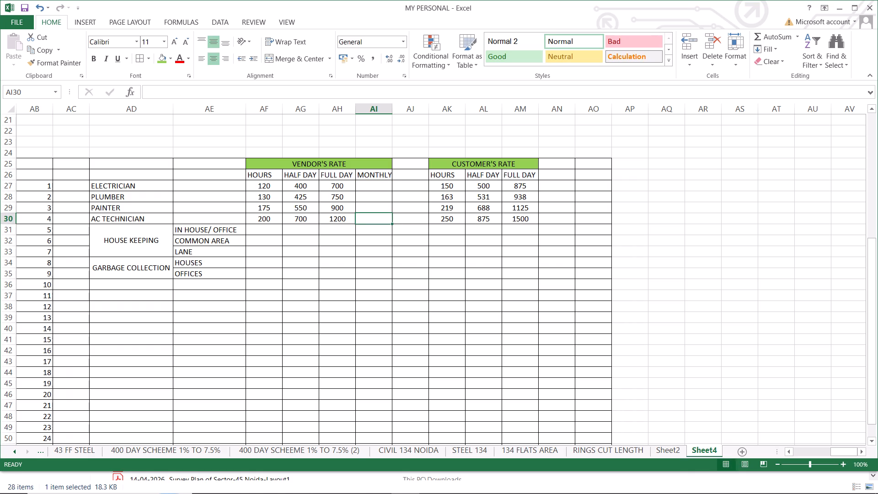
click(266, 227)
click(217, 229)
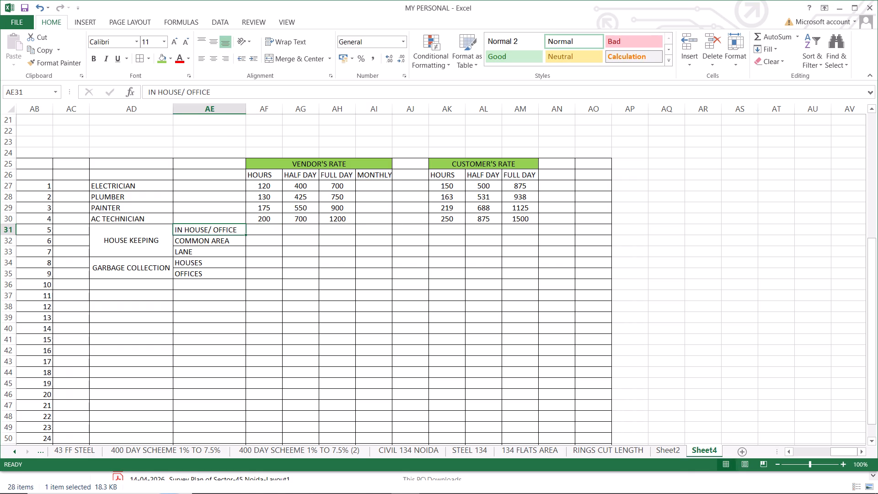
click(210, 244)
click(204, 256)
drag(218, 230, 230, 249)
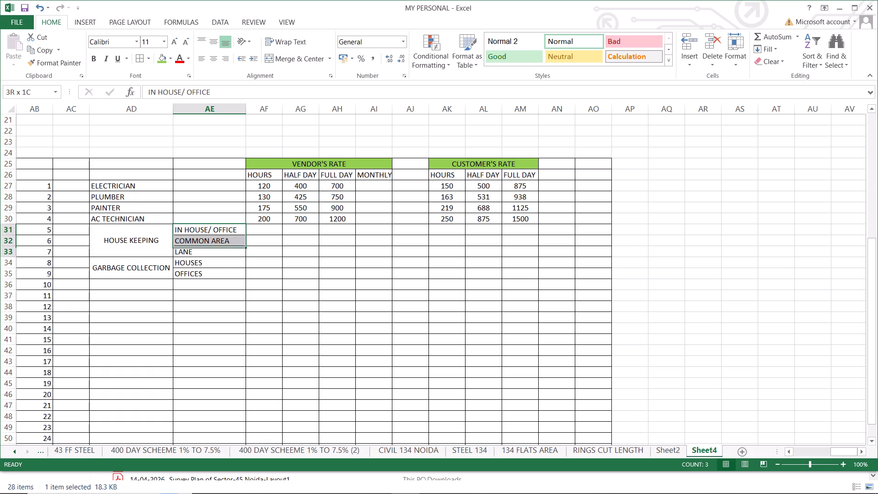
drag(230, 249, 368, 249)
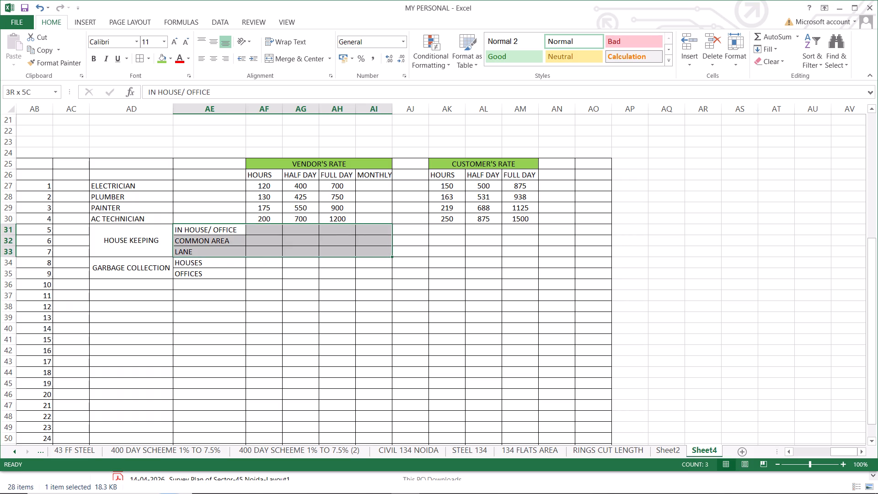
drag(368, 249, 368, 249)
click(373, 226)
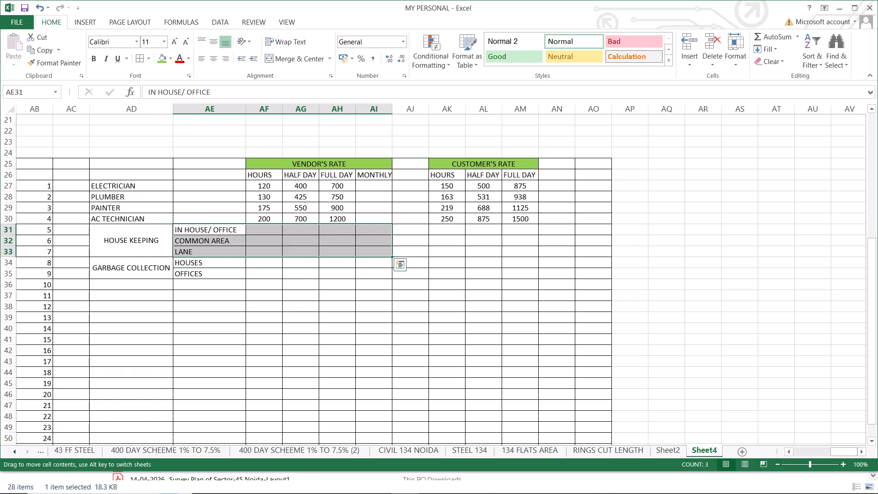
click(374, 231)
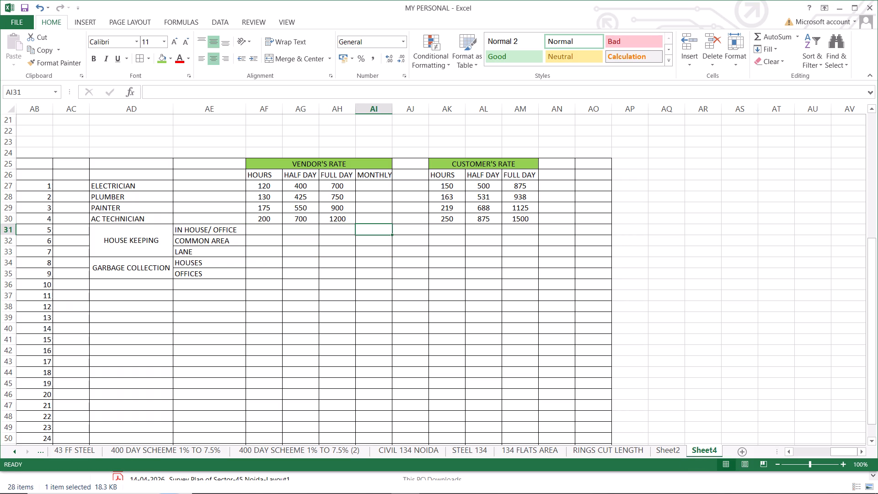
click(197, 230)
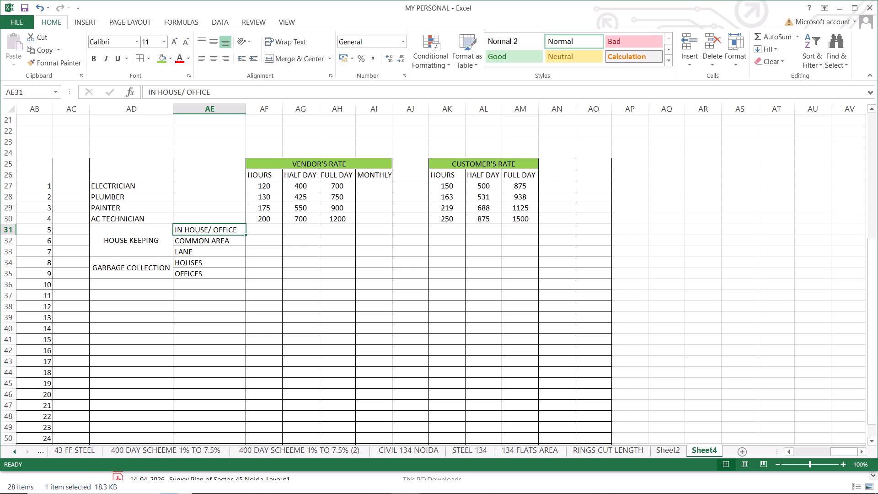
click(375, 231)
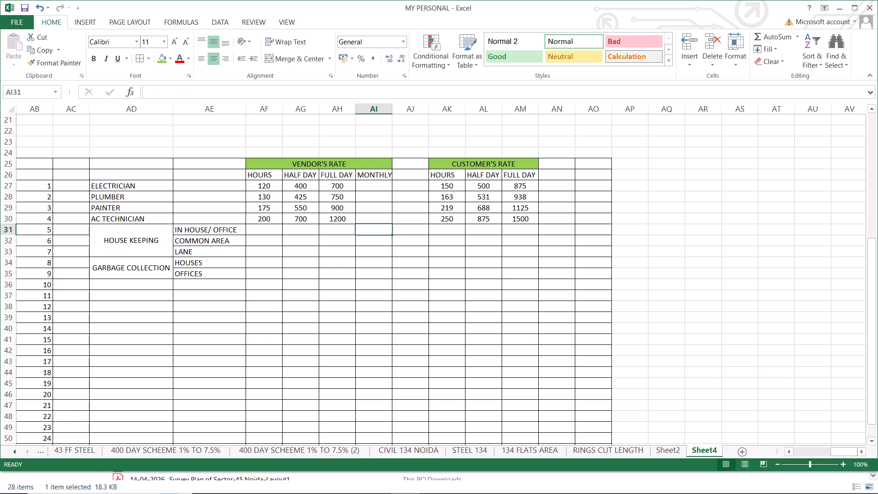
click(383, 241)
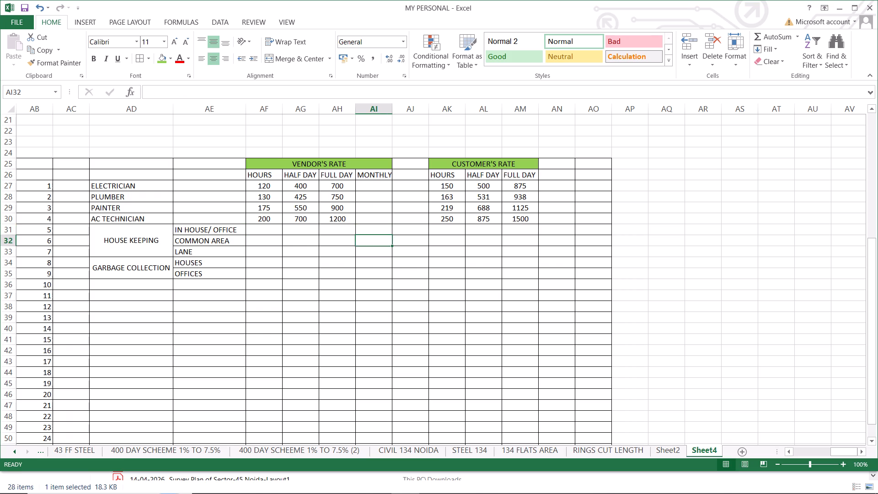
click(375, 231)
click(201, 228)
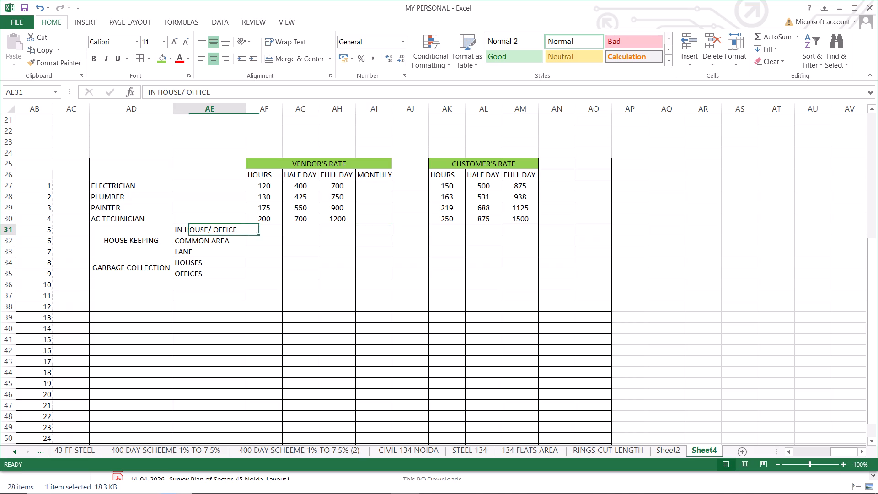
click(380, 228)
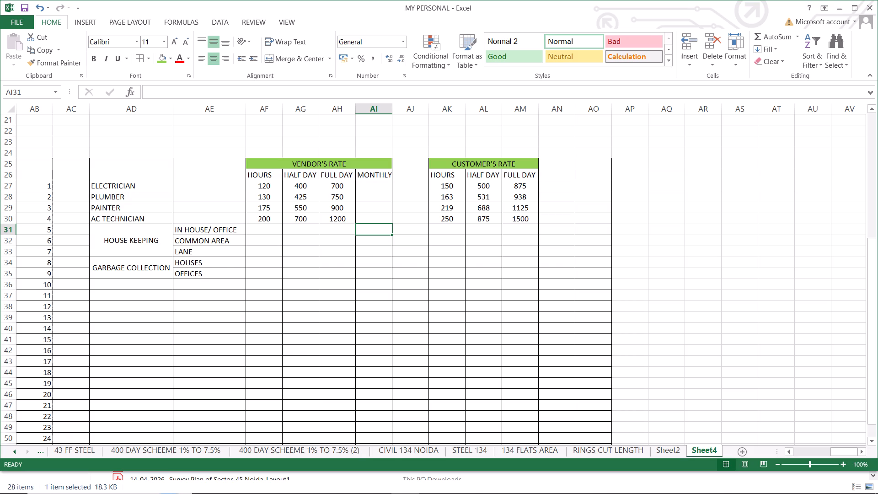
click(229, 229)
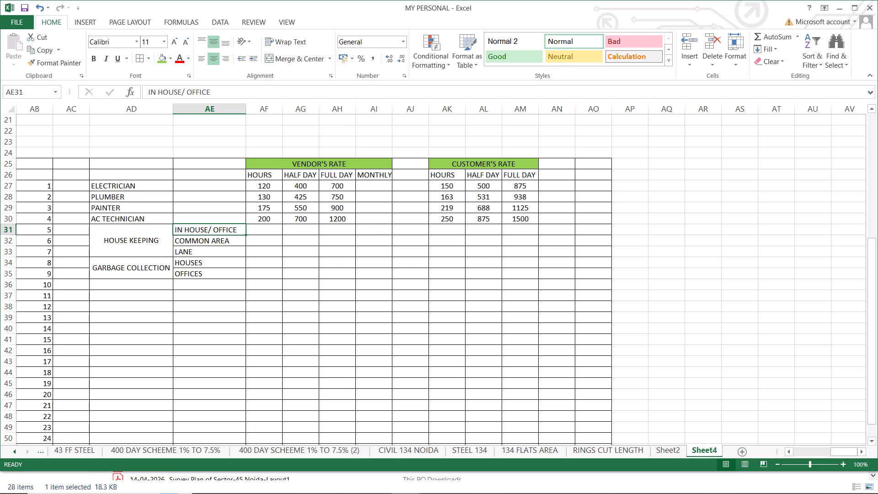
click(375, 231)
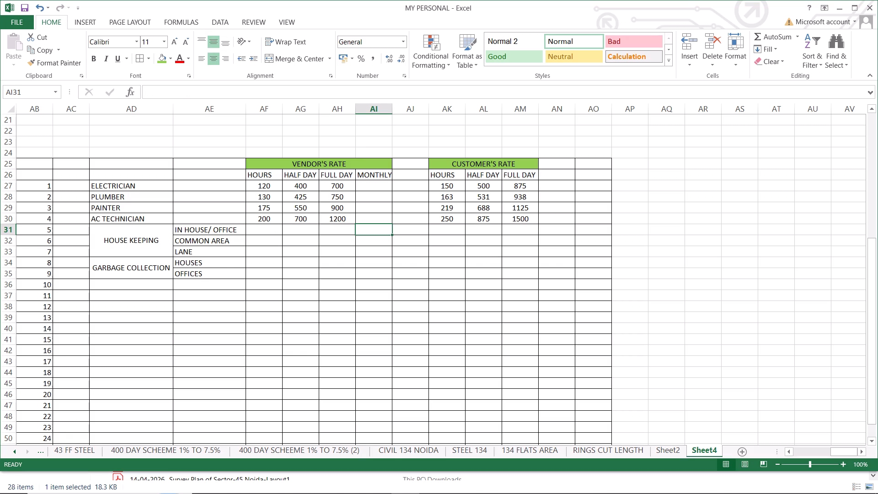
Shorten the first HOUSE KEEPING sub-item in AE31 to IN HOUSE.
click(217, 230)
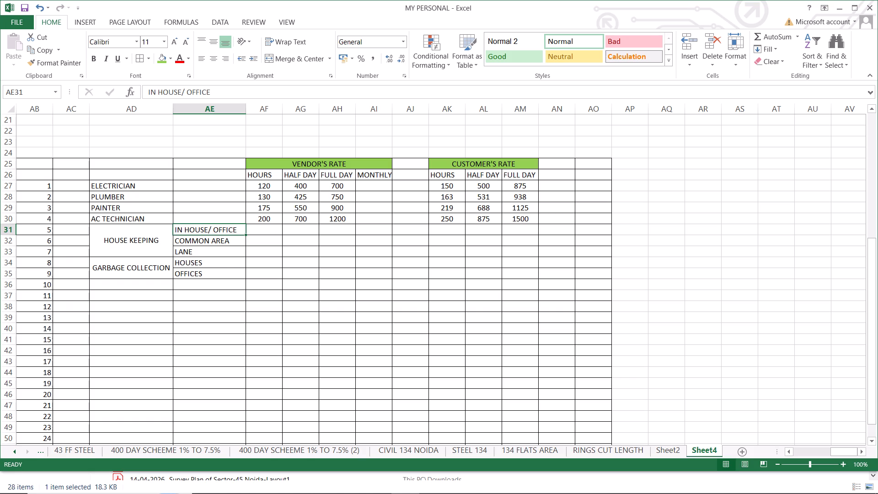
click(205, 230)
double_click(205, 230)
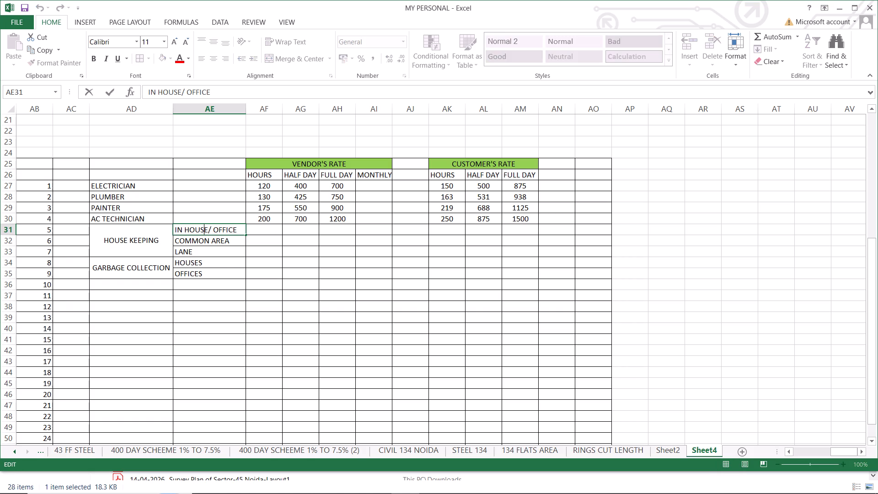
click(207, 228)
key(Delete)
key(Delete)
key(Delete)
key(Delete)
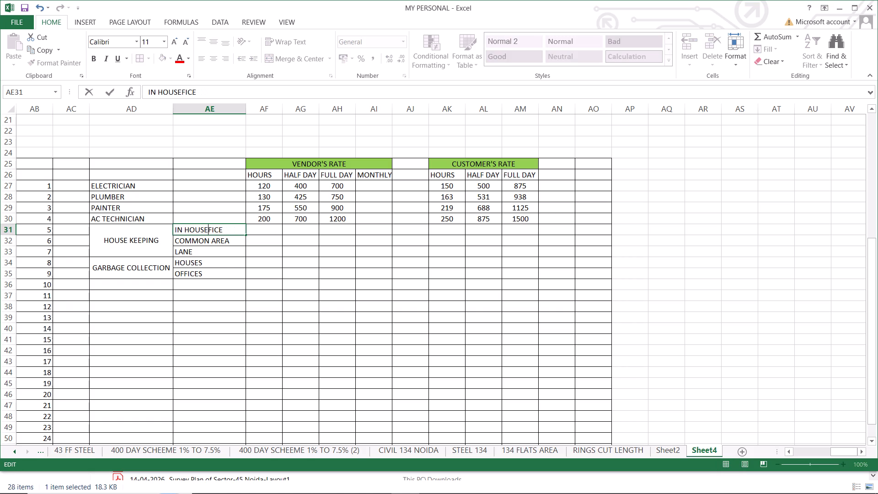
key(Delete)
key(Delete)
key(Delete)
key(Delete)
Insert a blank row above COMMON AREA at row 32 and select its sub-item cell AE32.
click(10, 240)
right_click(10, 240)
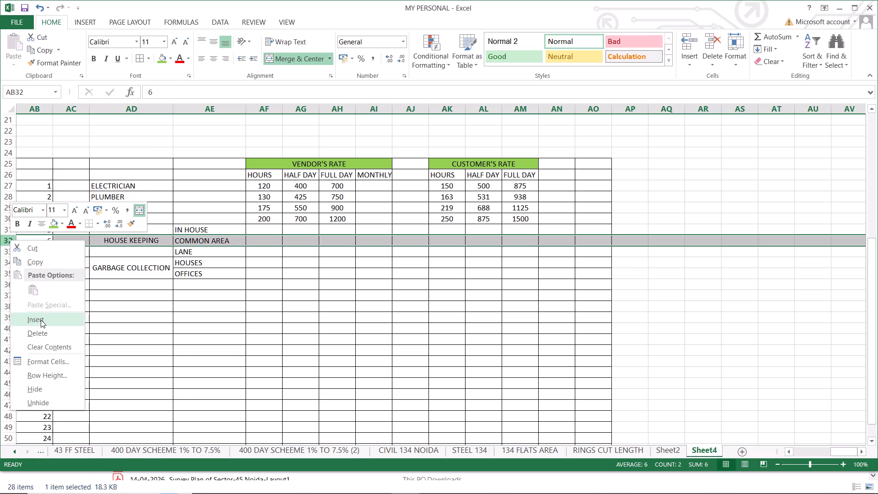
click(41, 320)
click(199, 238)
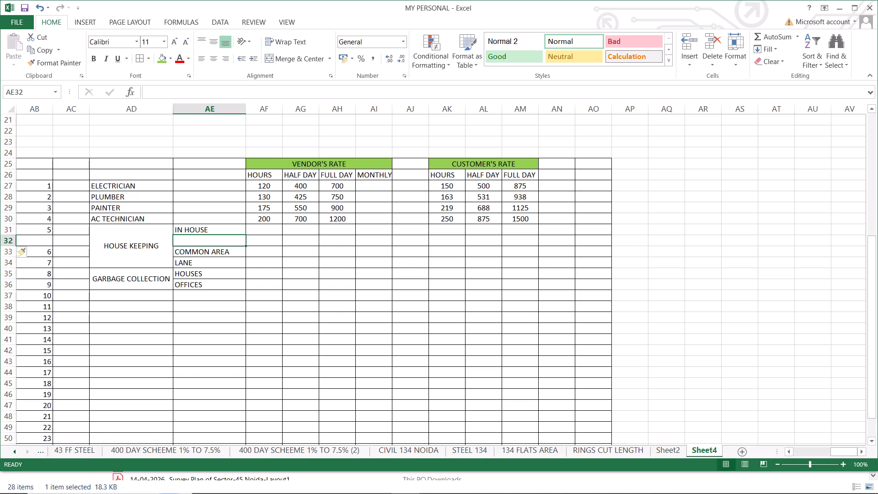
Enter IN OFFICES as the second HOUSE KEEPING sub-item in AE32.
text(IN)
key(space)
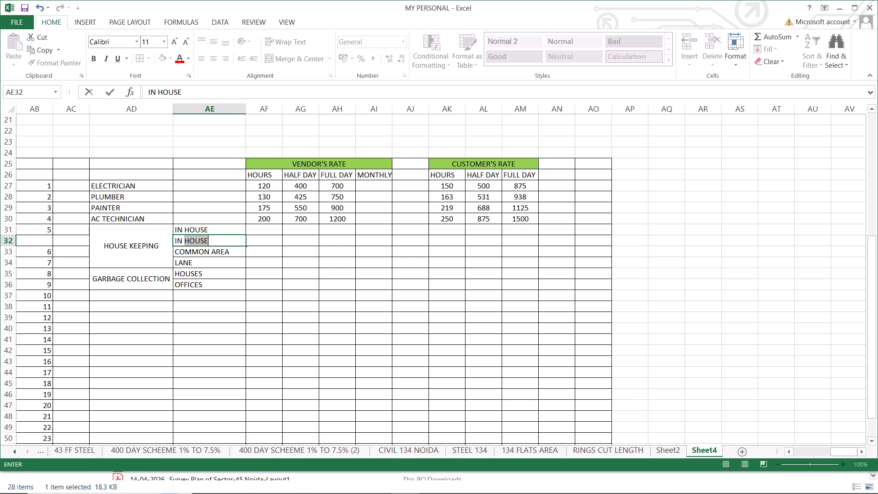
key(o)
text(FFICES)
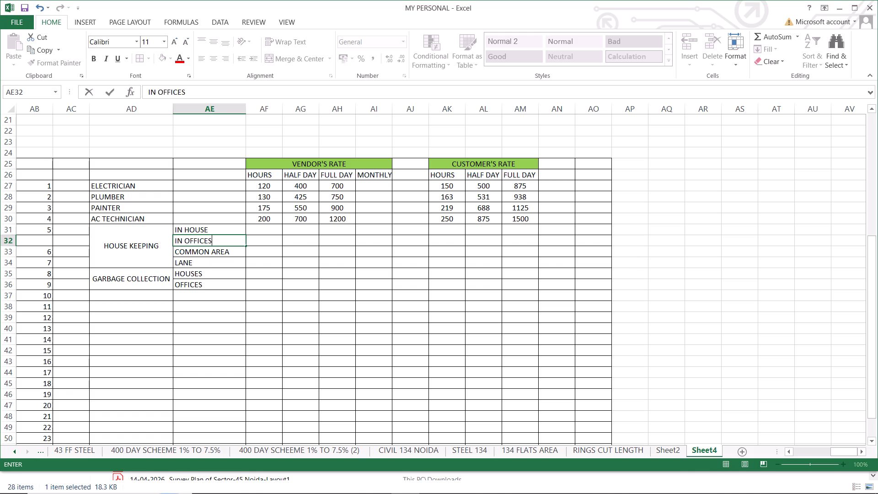
click(235, 291)
Enter 1500 as the vendor's MONTHLY rate for IN HOUSE housekeeping in AI31.
click(270, 240)
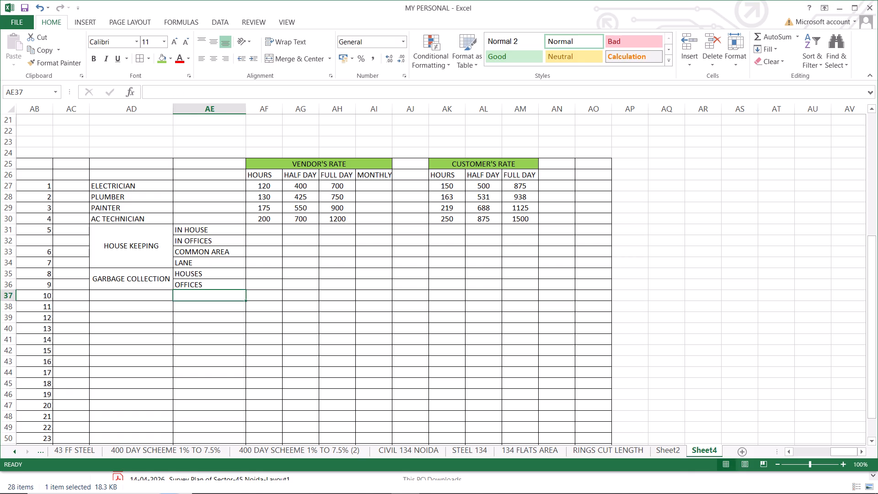
click(344, 233)
click(366, 230)
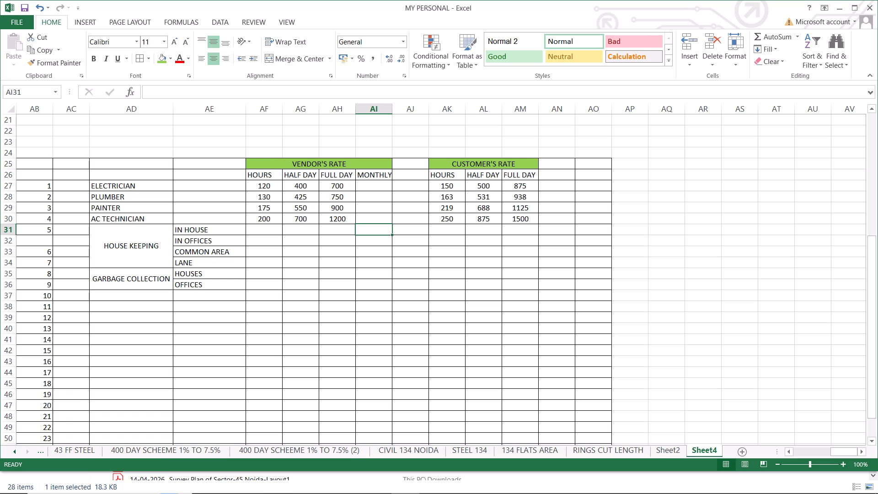
key(1)
key(5)
text(00)
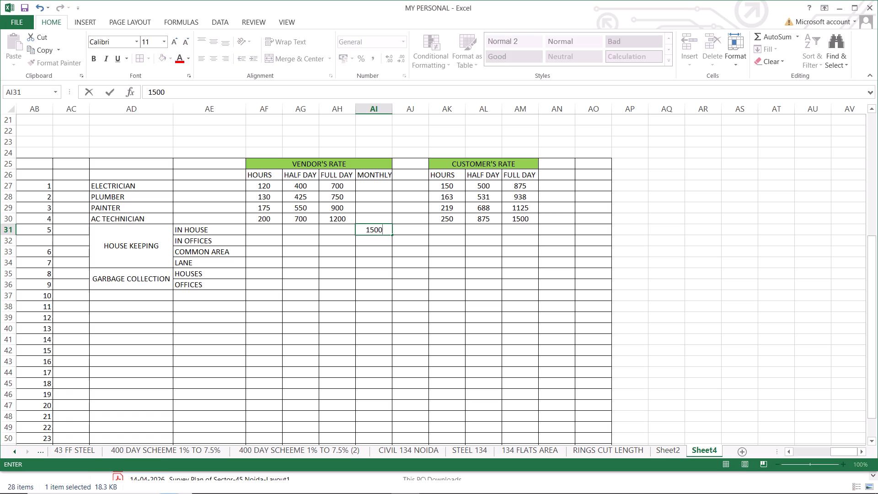
click(358, 246)
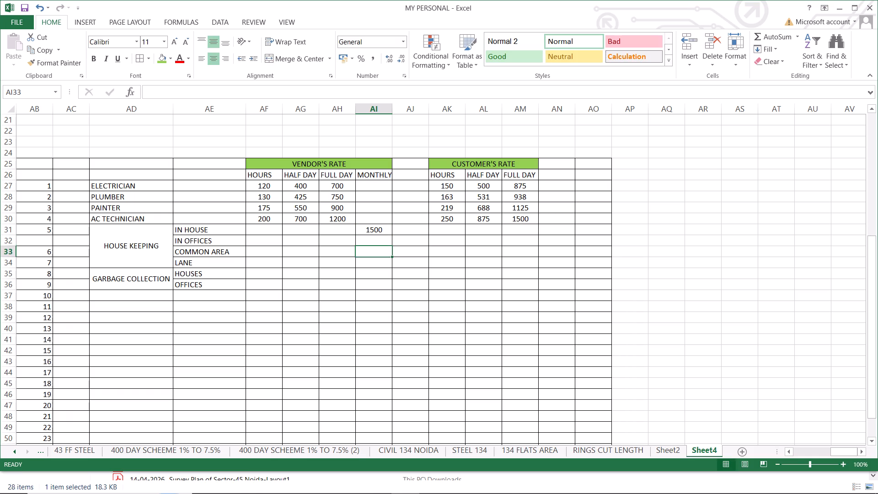
click(375, 239)
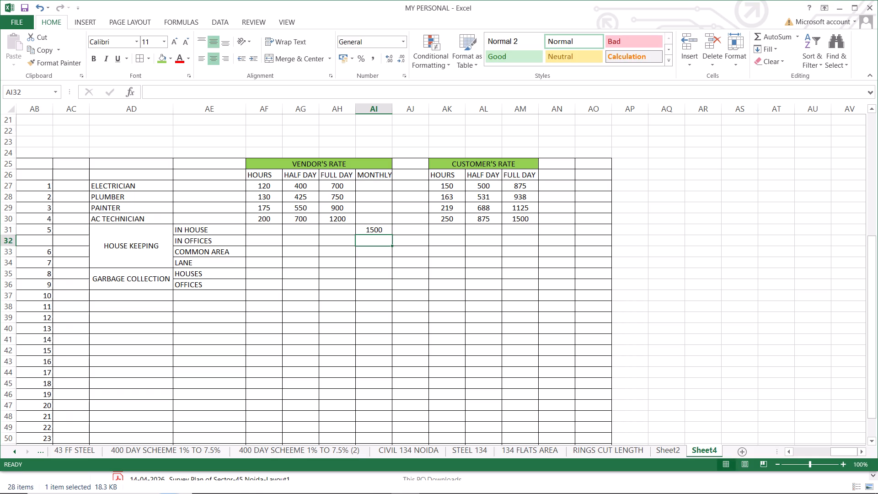
Change the HOURS heading under VENDOR'S RATE in AF26 to 1 HOURS.
click(263, 185)
click(271, 175)
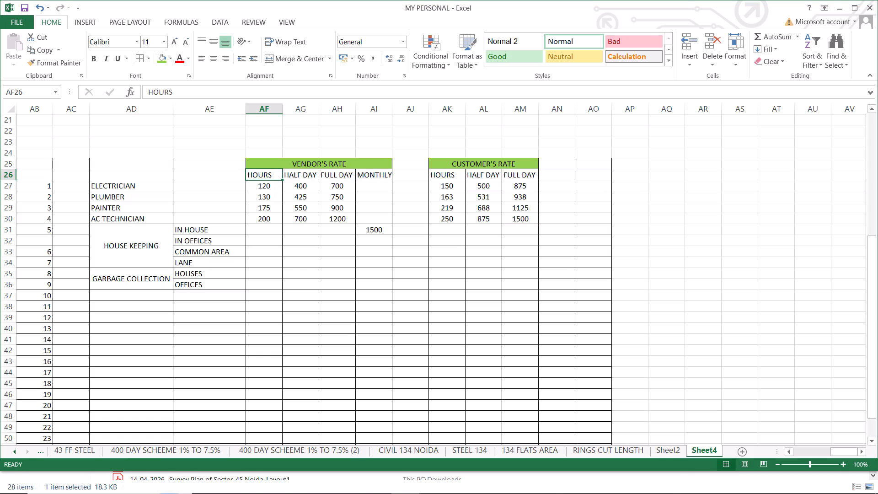
click(273, 231)
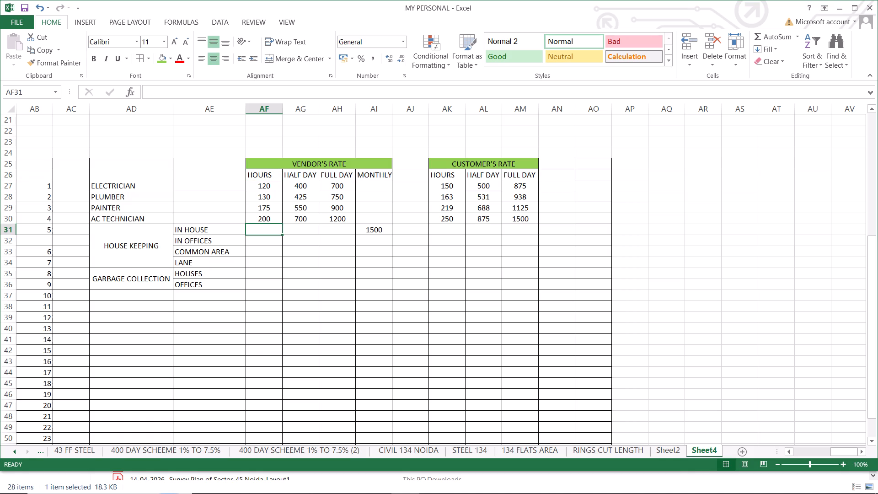
click(266, 175)
click(297, 178)
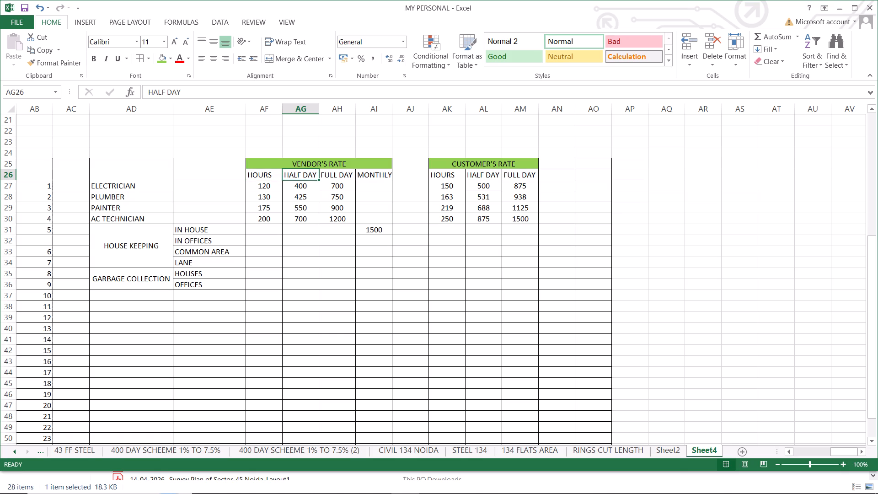
click(270, 173)
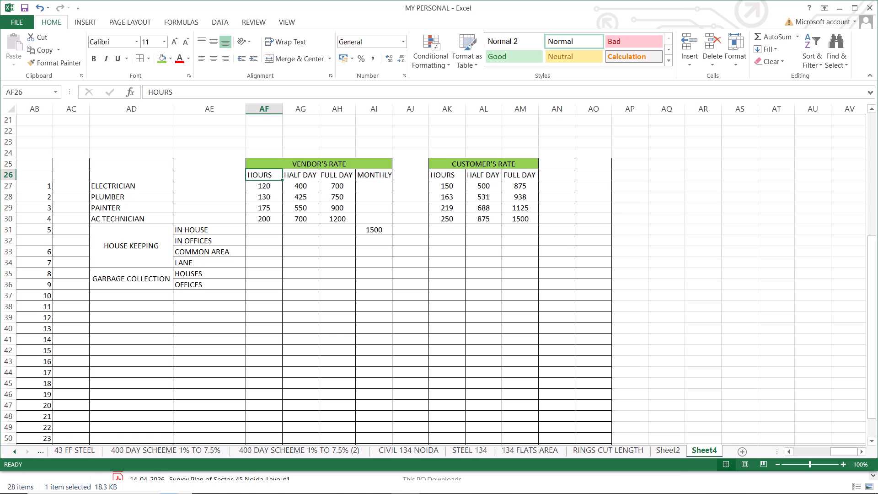
double_click(248, 173)
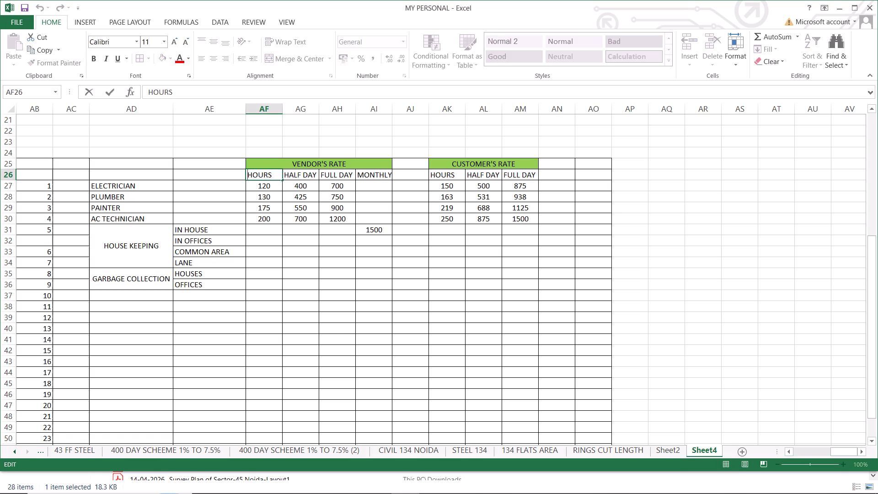
key(1)
key(space)
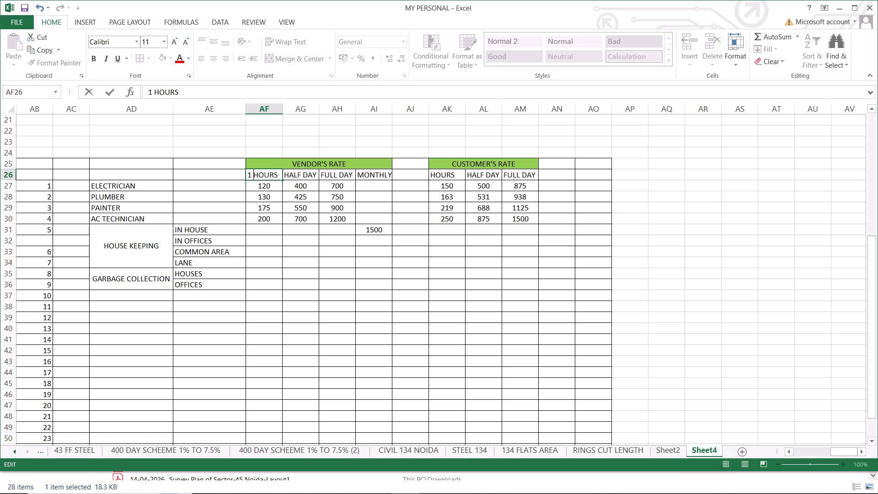
click(317, 244)
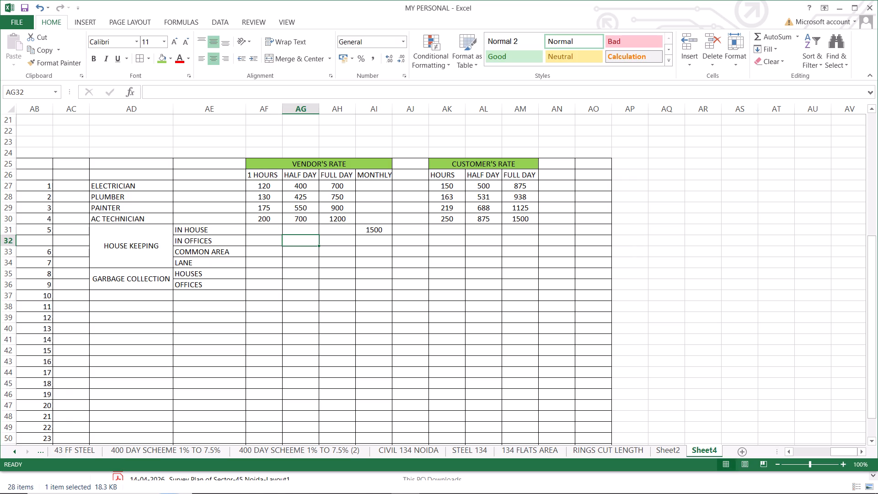
Change the HOURS heading under CUSTOMER'S RATE in AK26 to 1 HOURS.
double_click(432, 172)
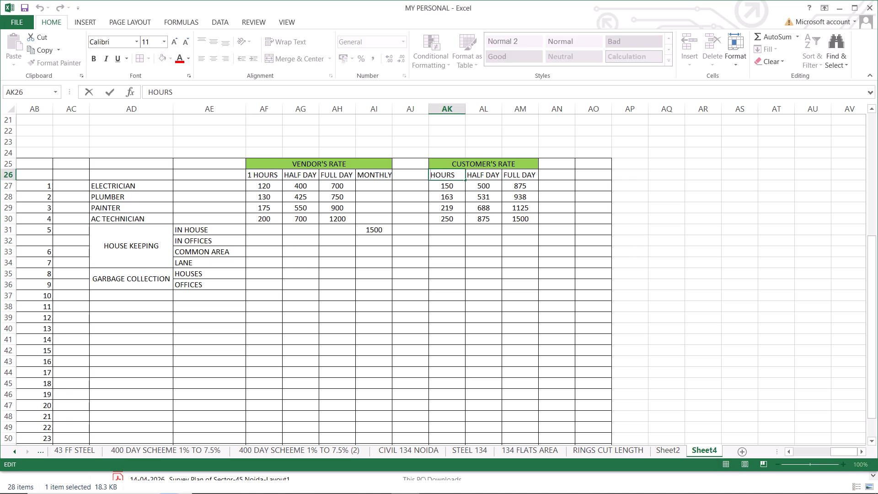
key(1)
key(space)
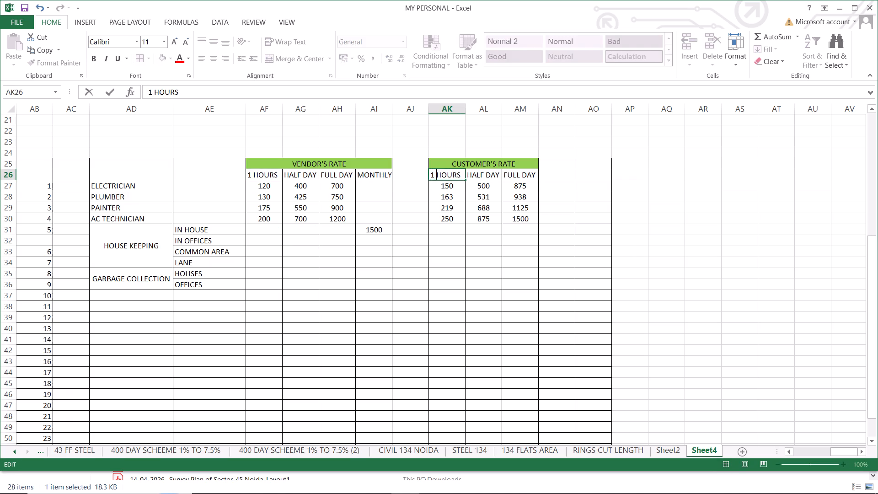
click(445, 268)
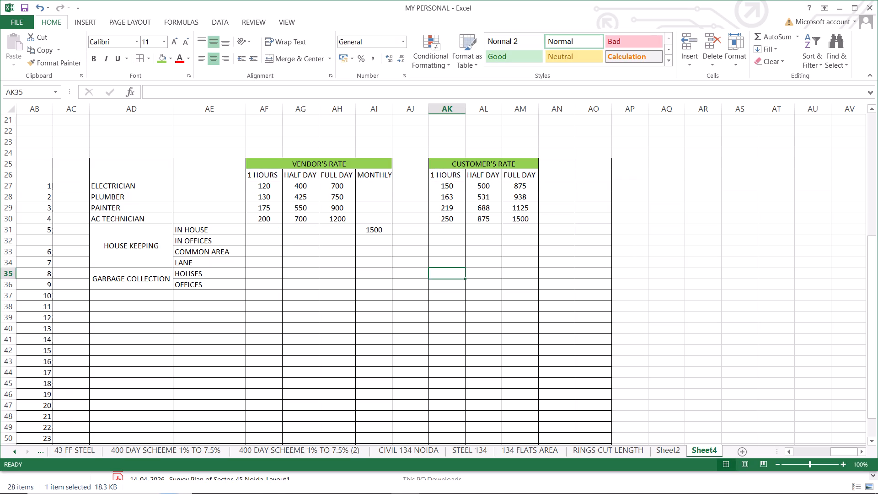
Enter AS PER AREA as the vendor's MONTHLY rate for IN OFFICES in AI32.
click(377, 242)
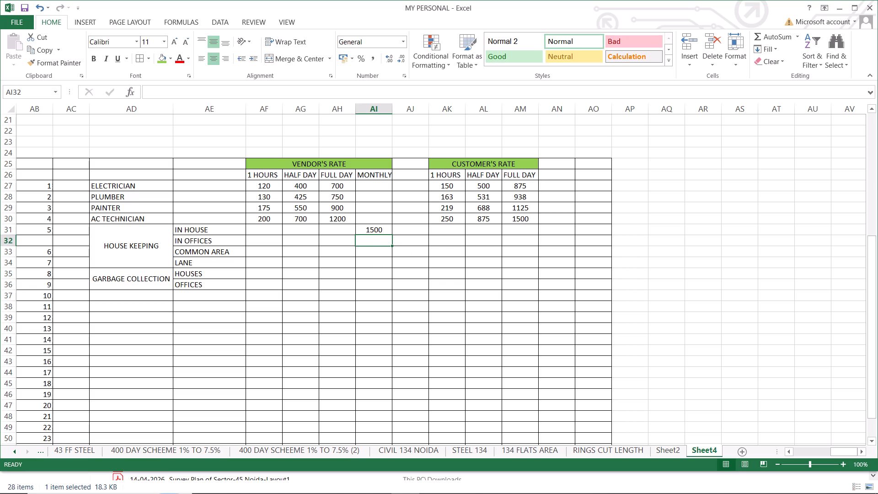
text(AS)
key(space)
text(PER AREA)
click(400, 295)
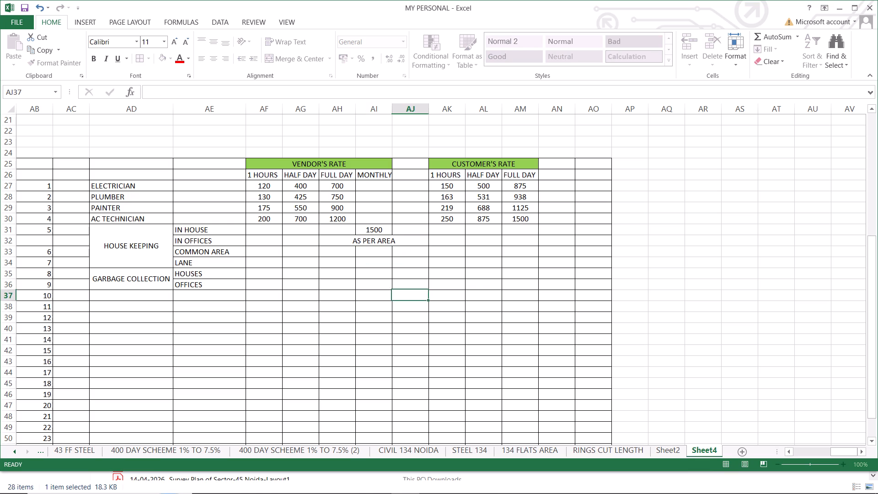
Widen column AI so the AS PER AREA entry fits inside its cell.
click(380, 254)
click(378, 238)
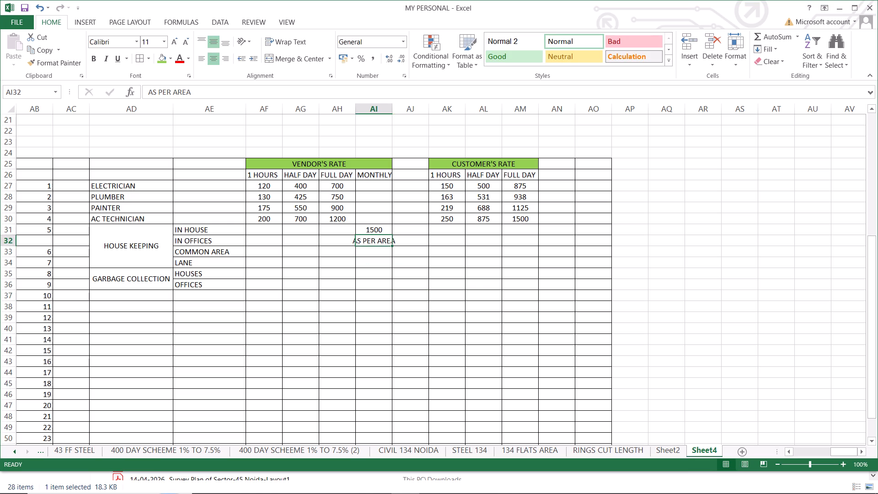
drag(391, 109, 403, 114)
click(381, 256)
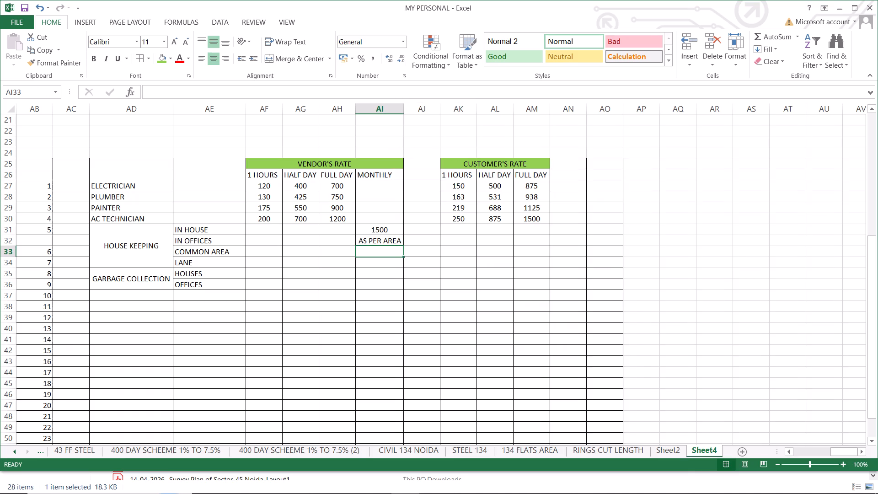
Rename the COMMON AREA sub-item in AE33 to HOUSING COMMON AREA.
click(198, 249)
click(389, 252)
click(216, 253)
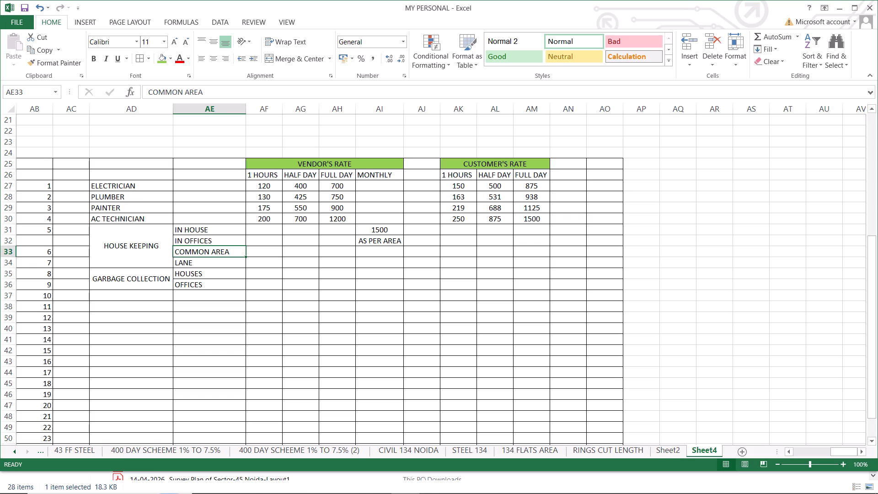
double_click(213, 250)
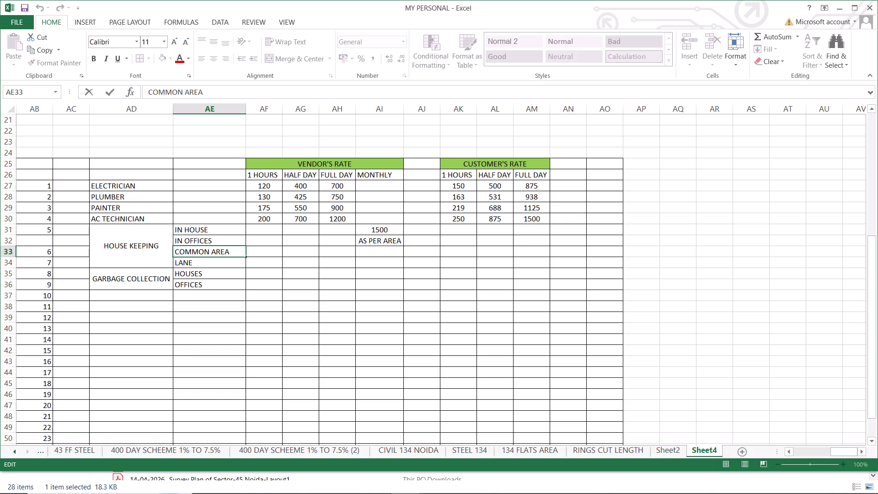
click(241, 253)
click(176, 251)
text(HOUSING)
key(space)
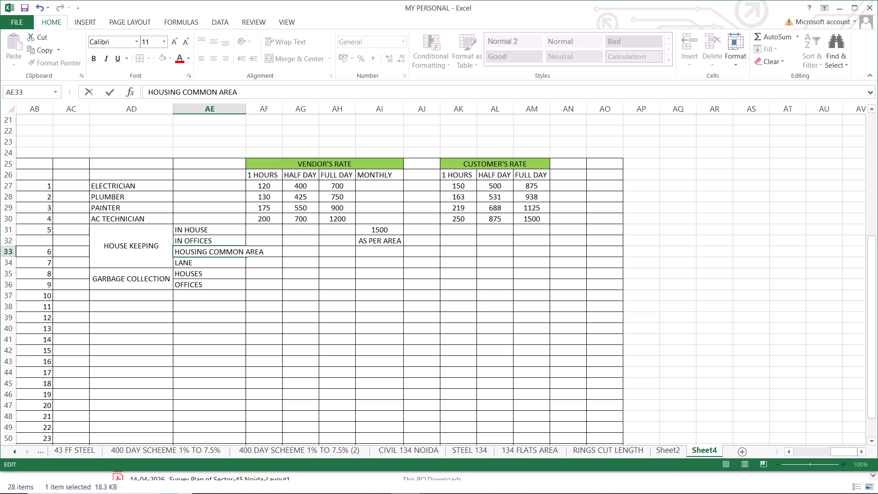
click(290, 289)
Merge and center AG33:AH33 in the HOUSING COMMON AREA row and enter PER FLAT in the merged cell.
click(378, 250)
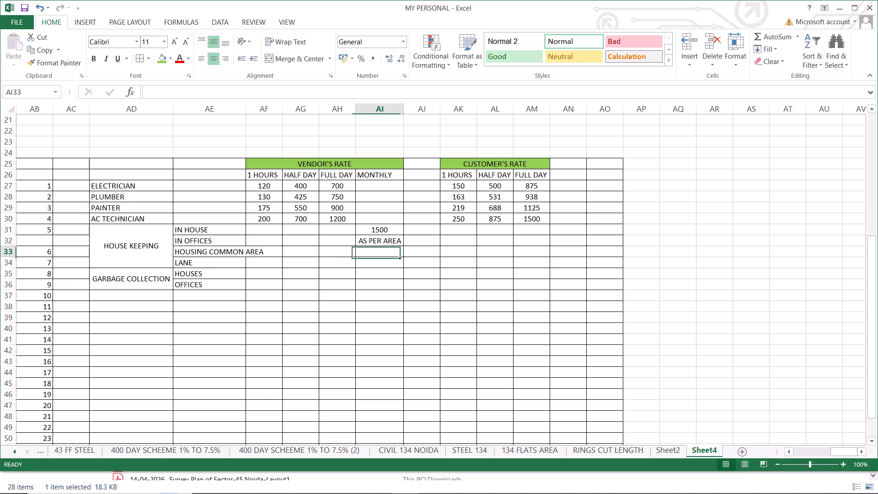
click(374, 173)
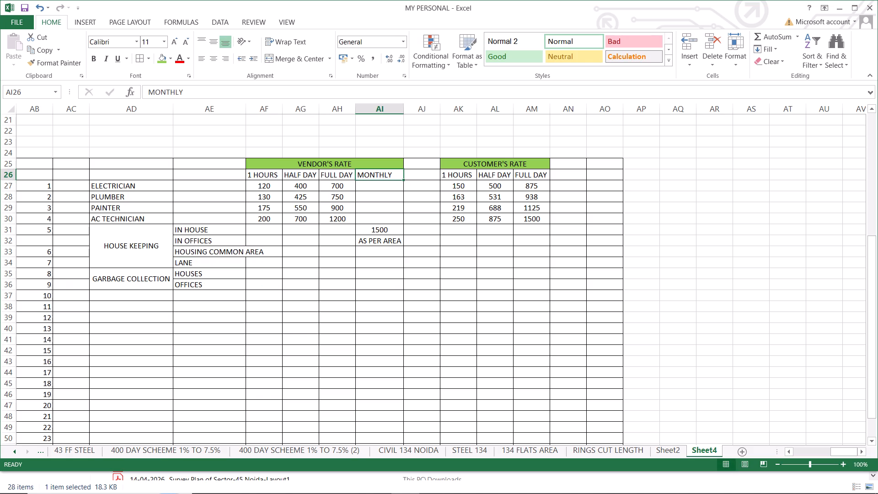
click(375, 251)
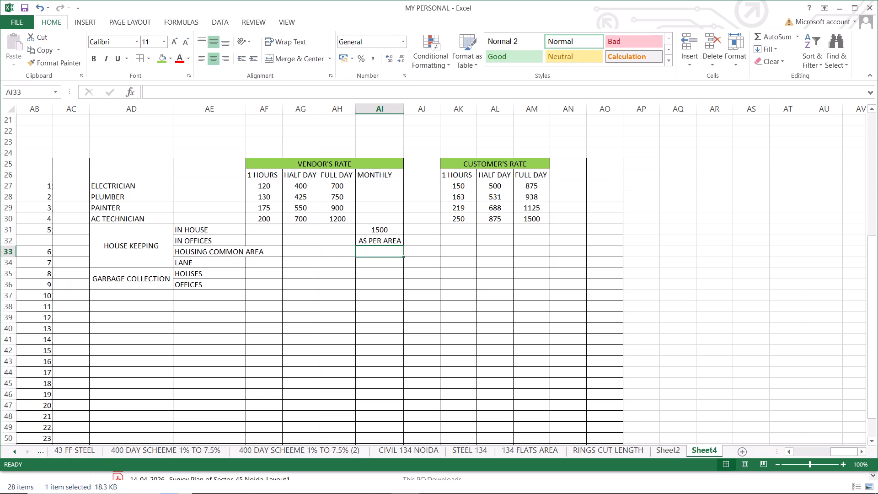
drag(300, 250, 305, 250)
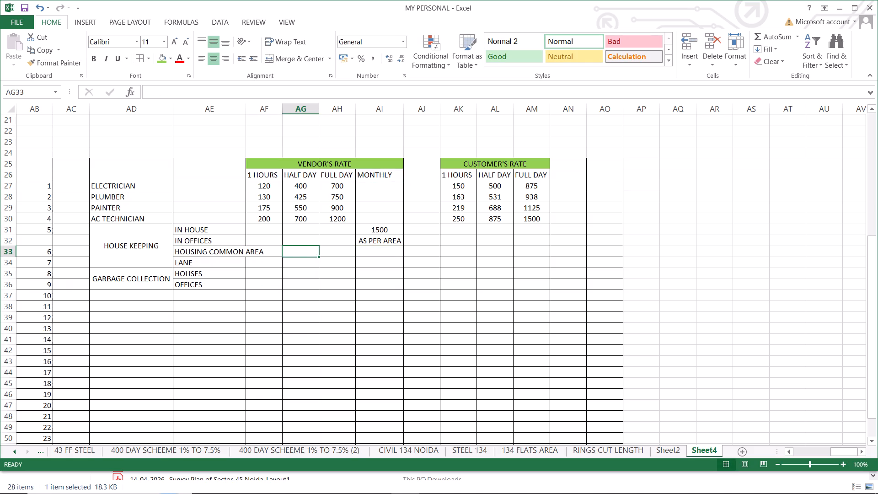
drag(305, 250, 321, 250)
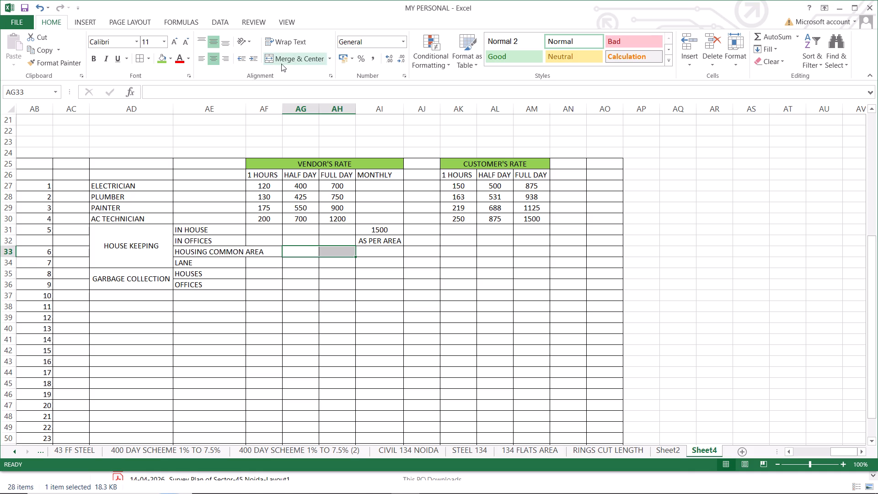
click(284, 60)
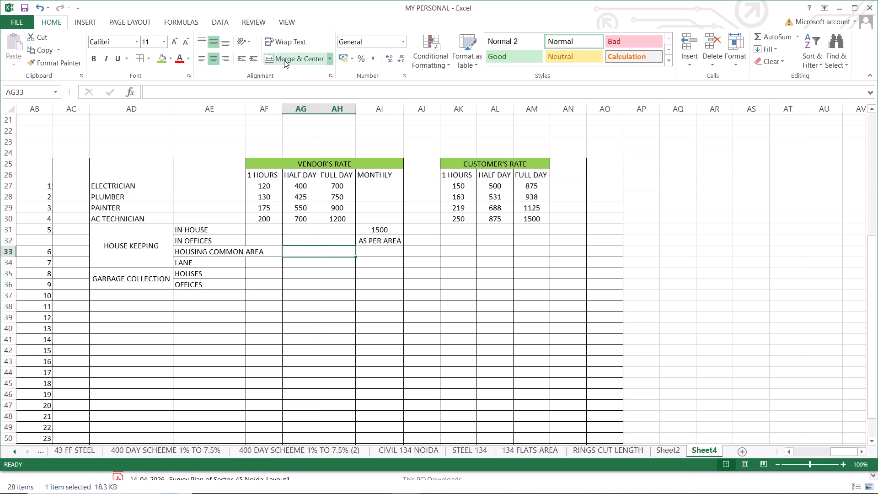
text(PER FLAT)
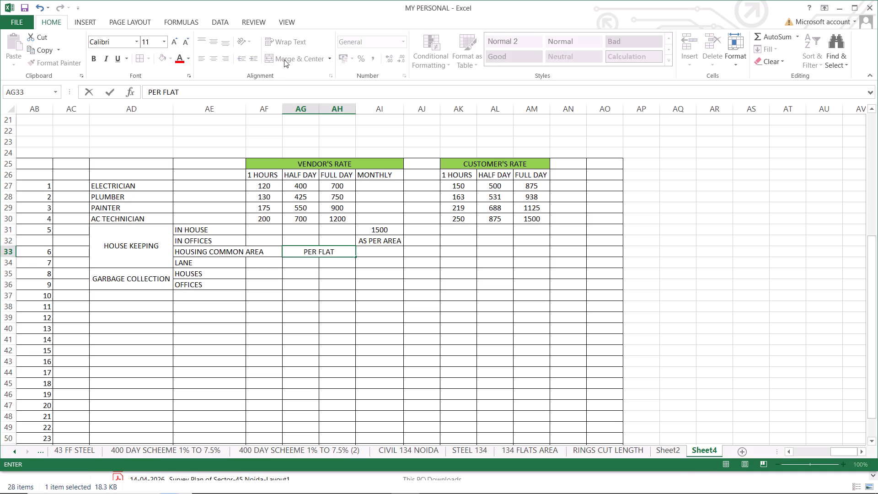
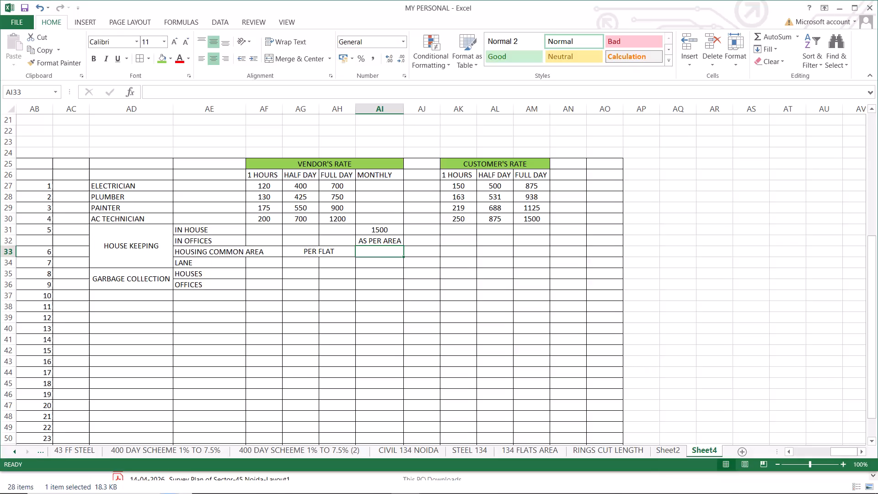
Enter 200 as the vendor's MONTHLY rate for HOUSING COMMON AREA in AI33.
key(2)
text(00)
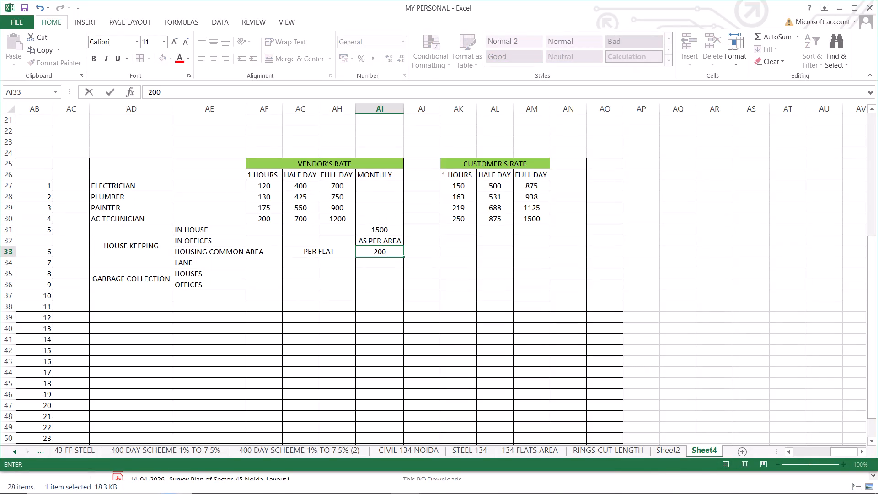
click(447, 278)
click(388, 252)
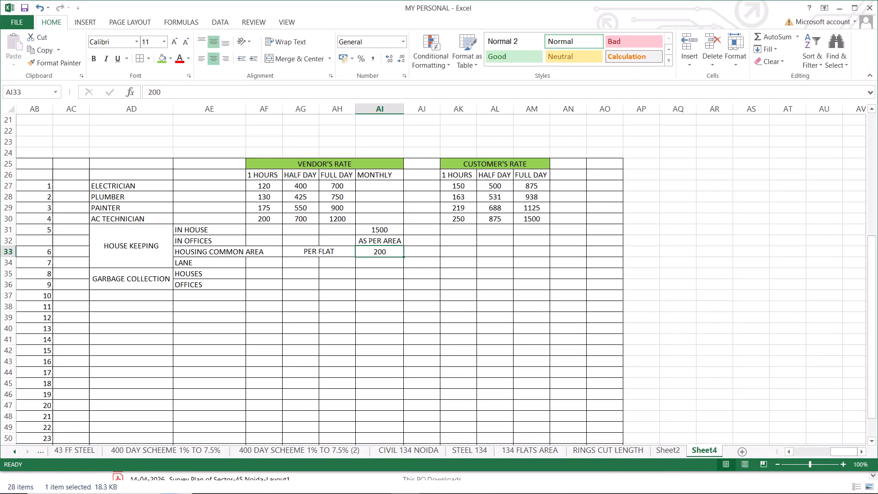